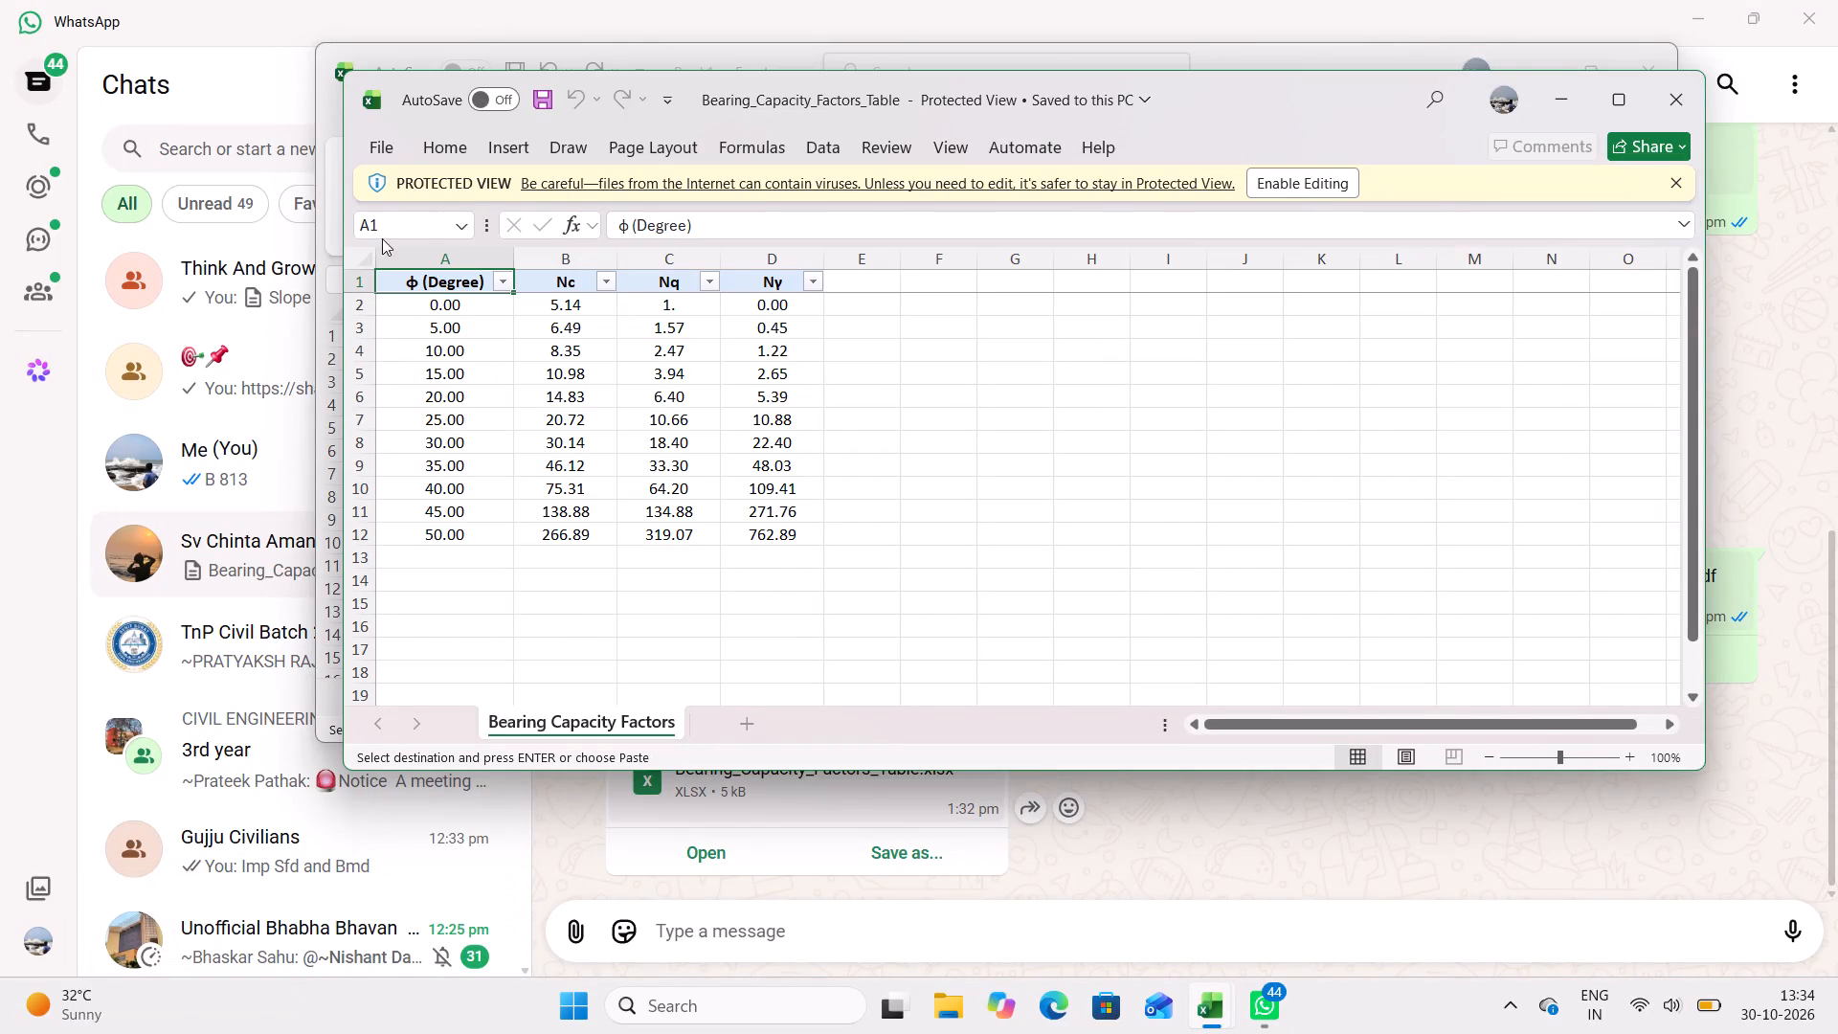
Copy the Nc, Nq and Ny values (B2:D12) from Bearing_Capacity_Factors_Table, close that workbook, and paste them into Book1 starting at B15.
drag(558, 310, 788, 495)
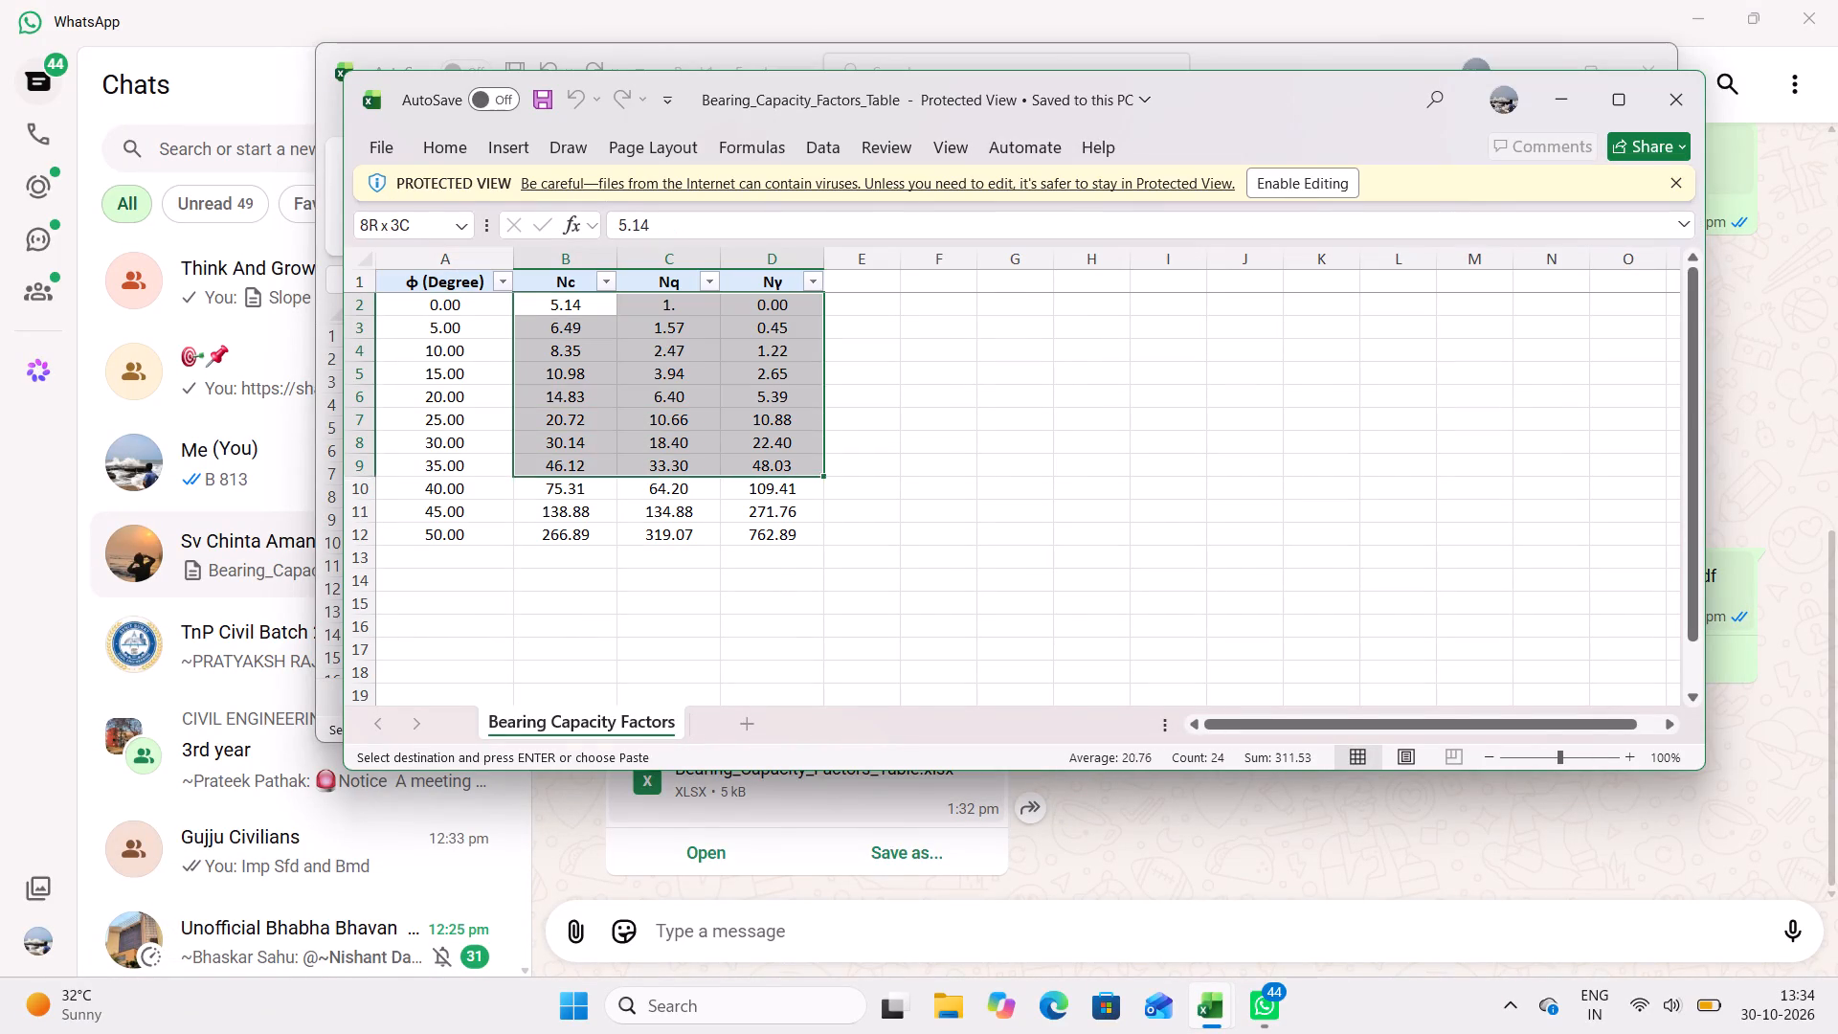
drag(788, 495, 787, 537)
key(ctrl+c)
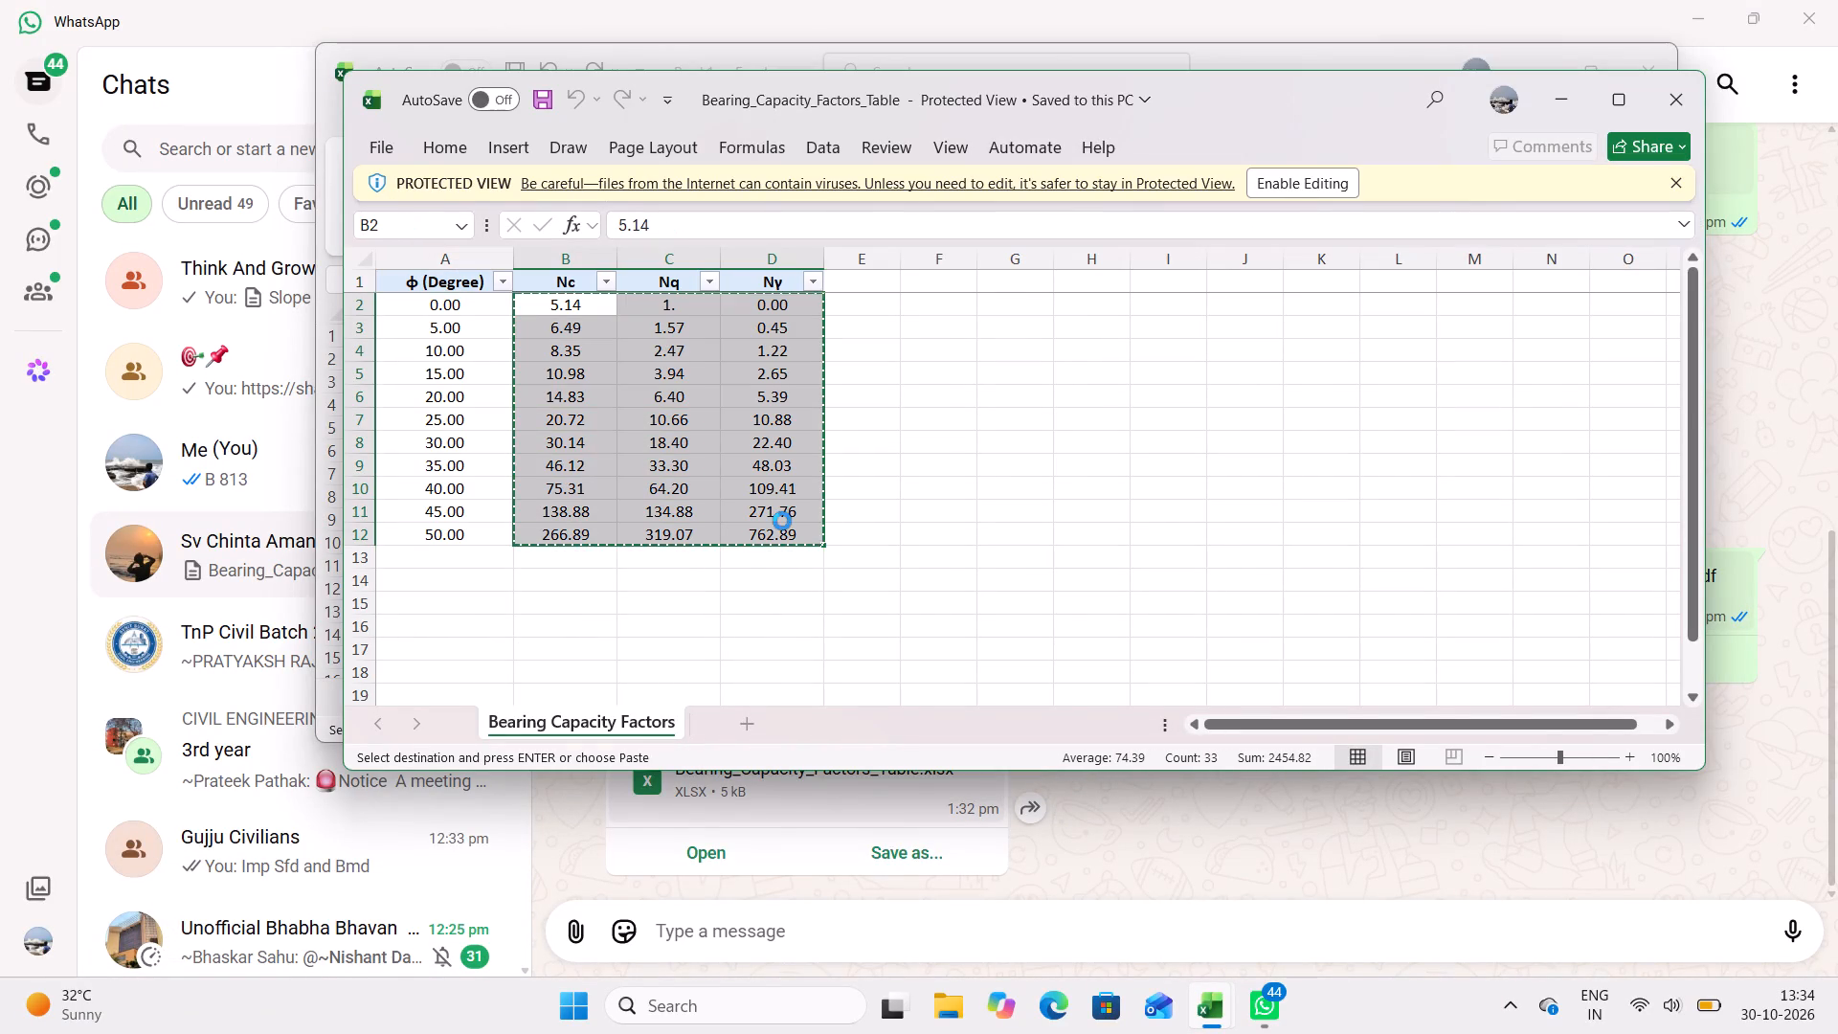
click(1674, 89)
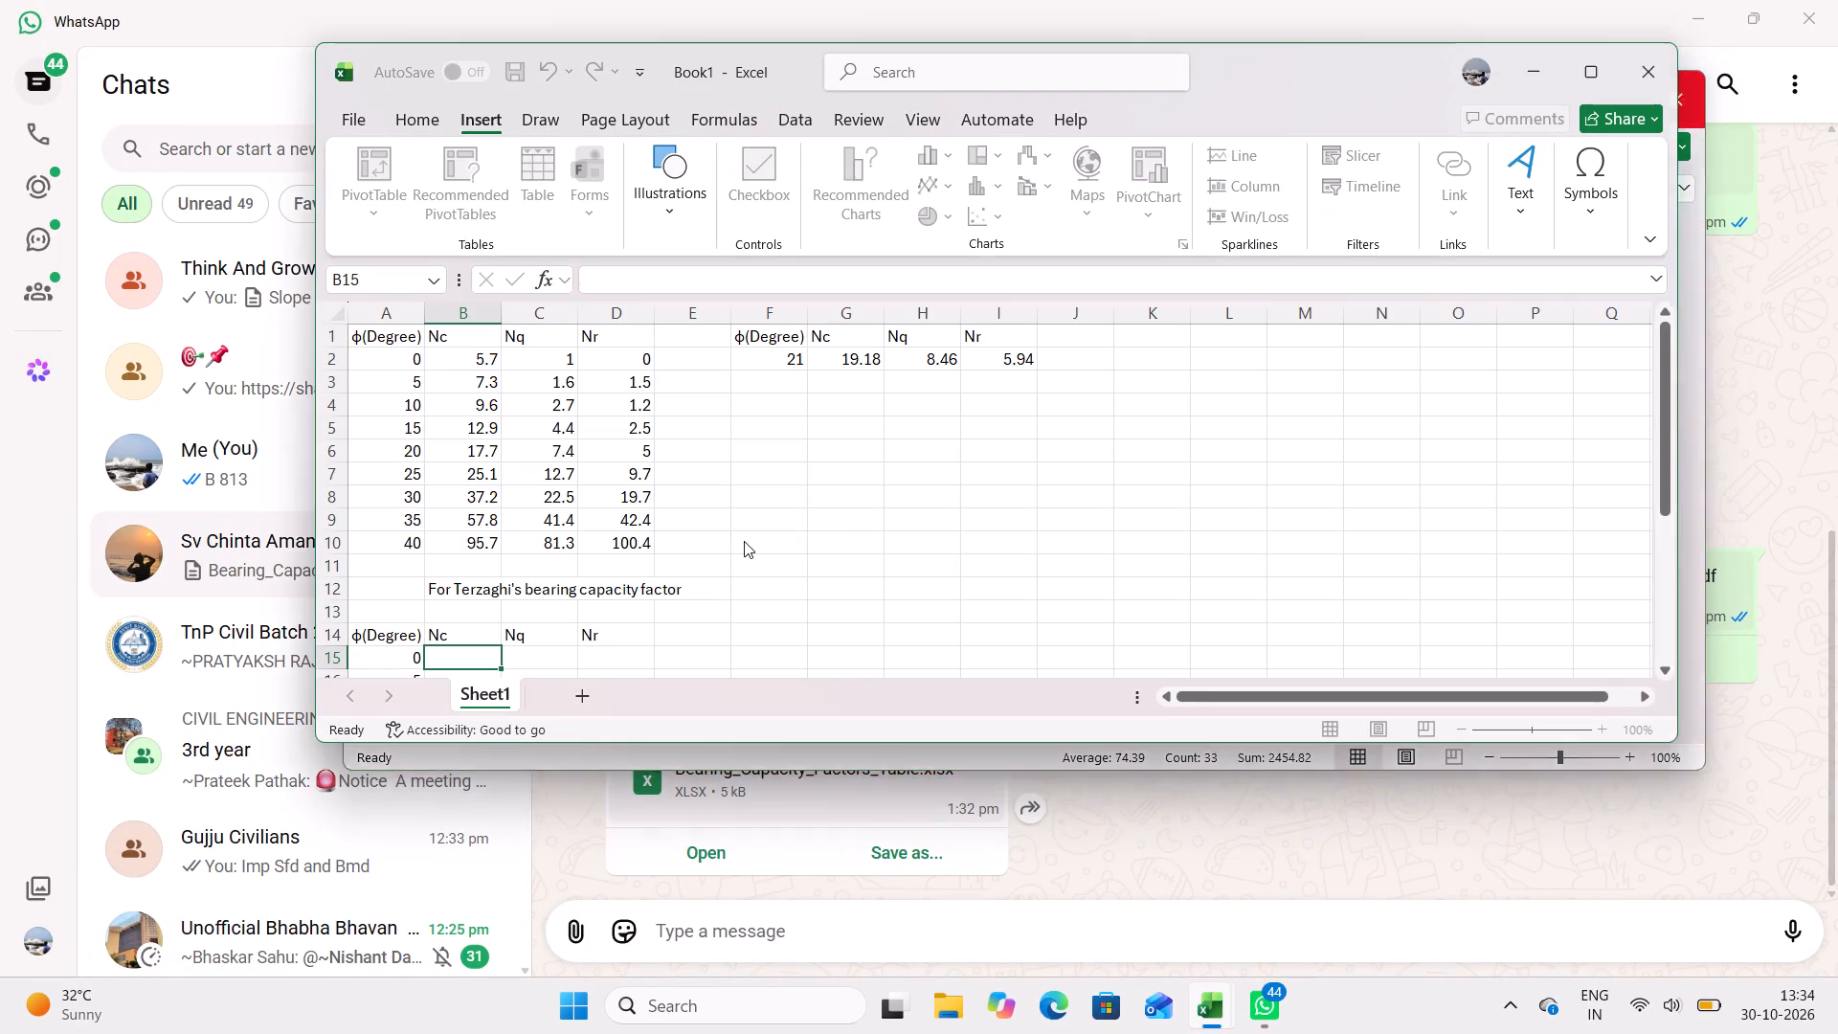
scroll(621, 557, down, 3)
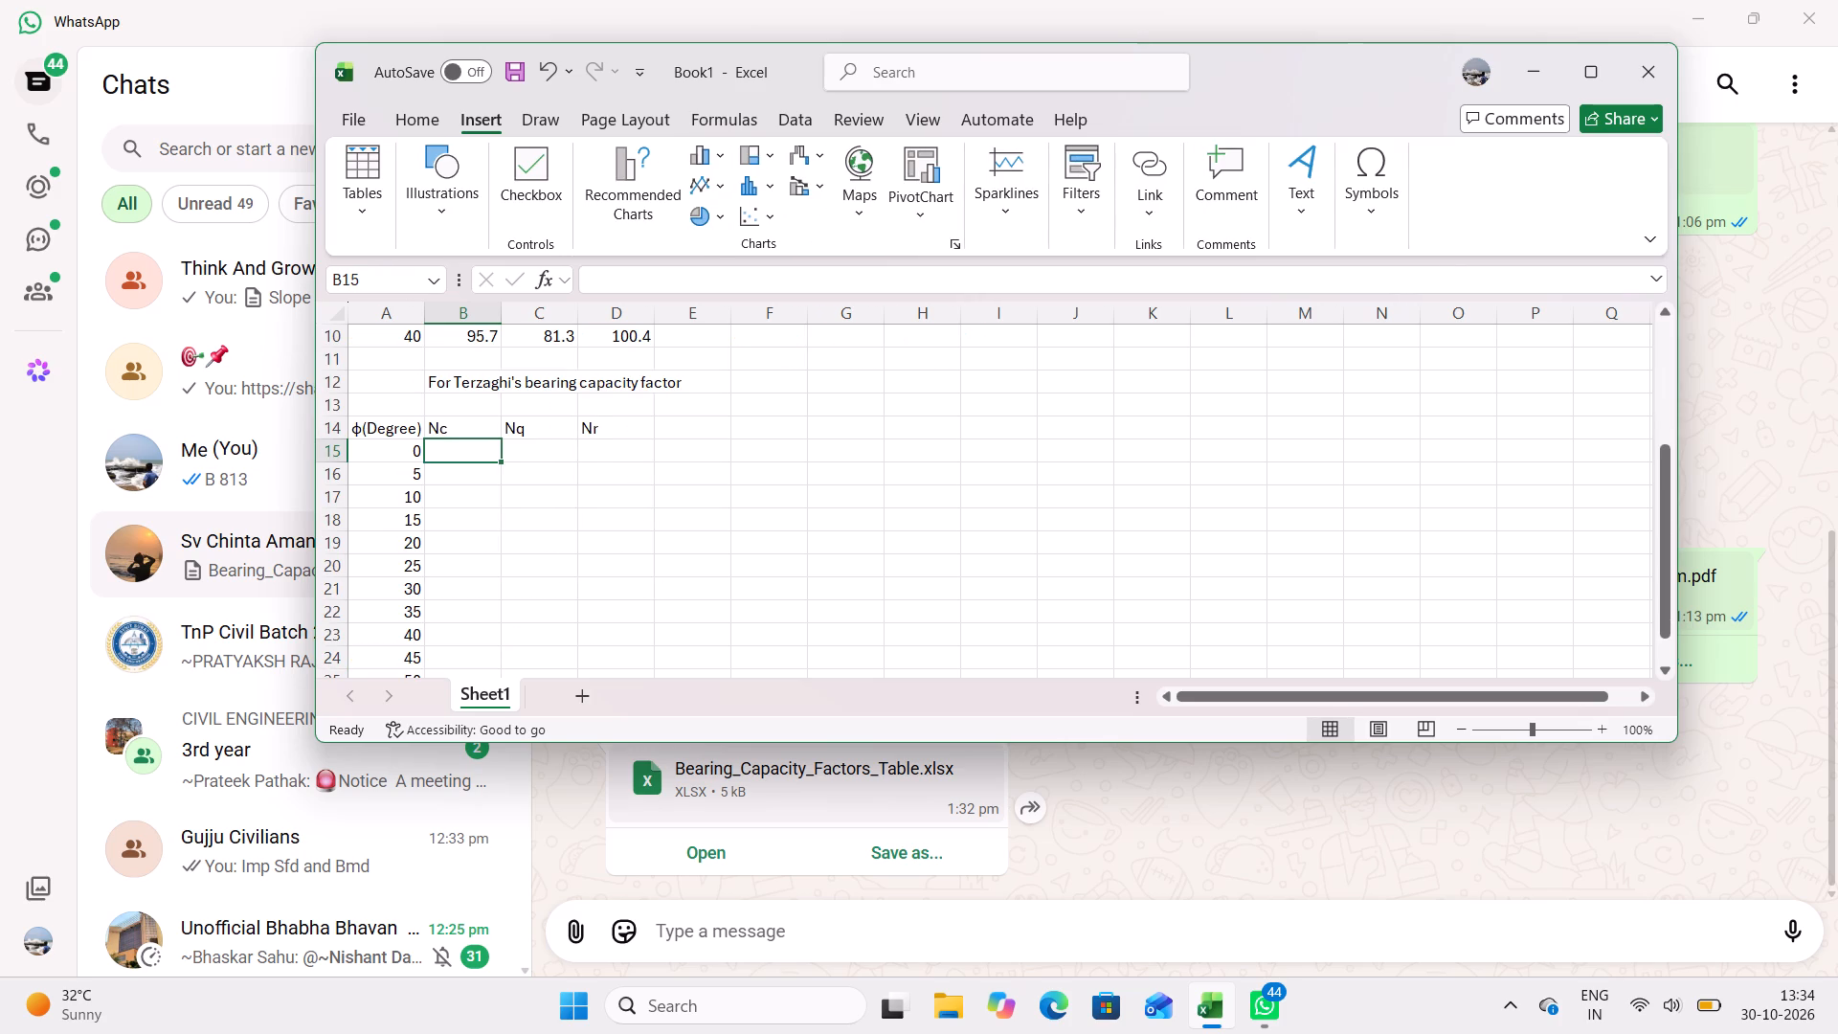
key(ctrl+v)
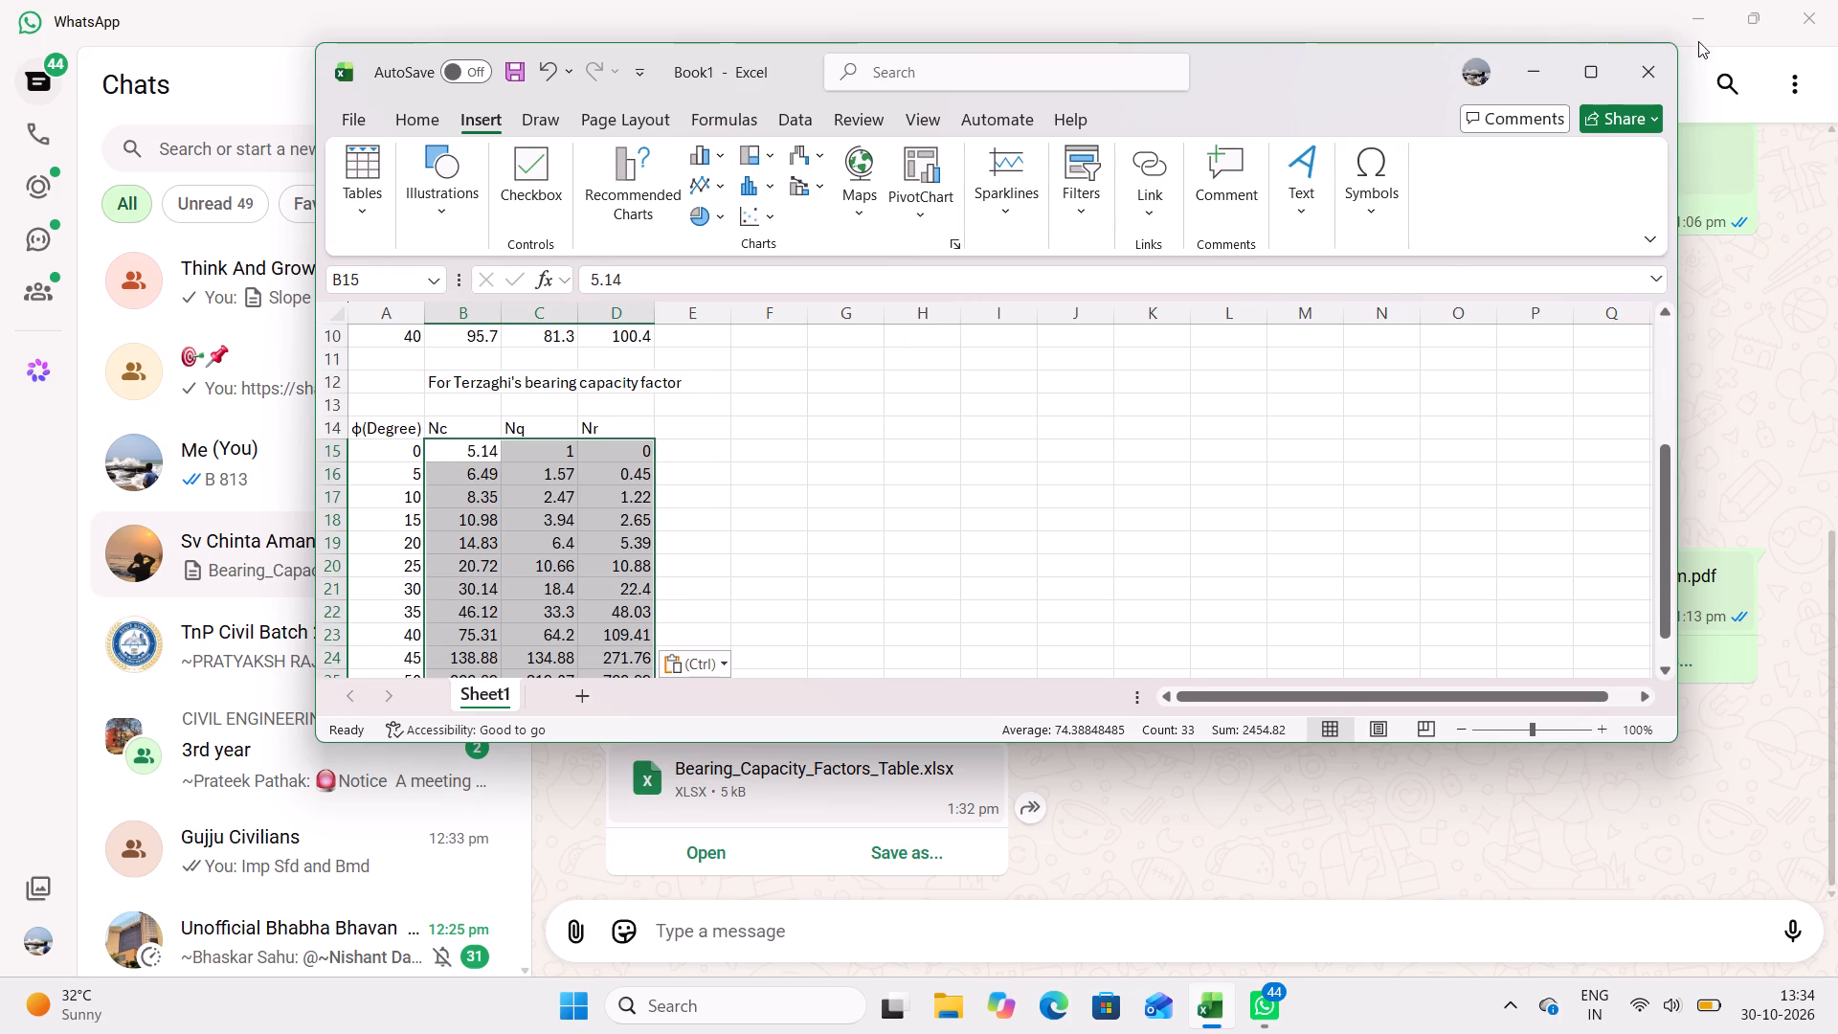
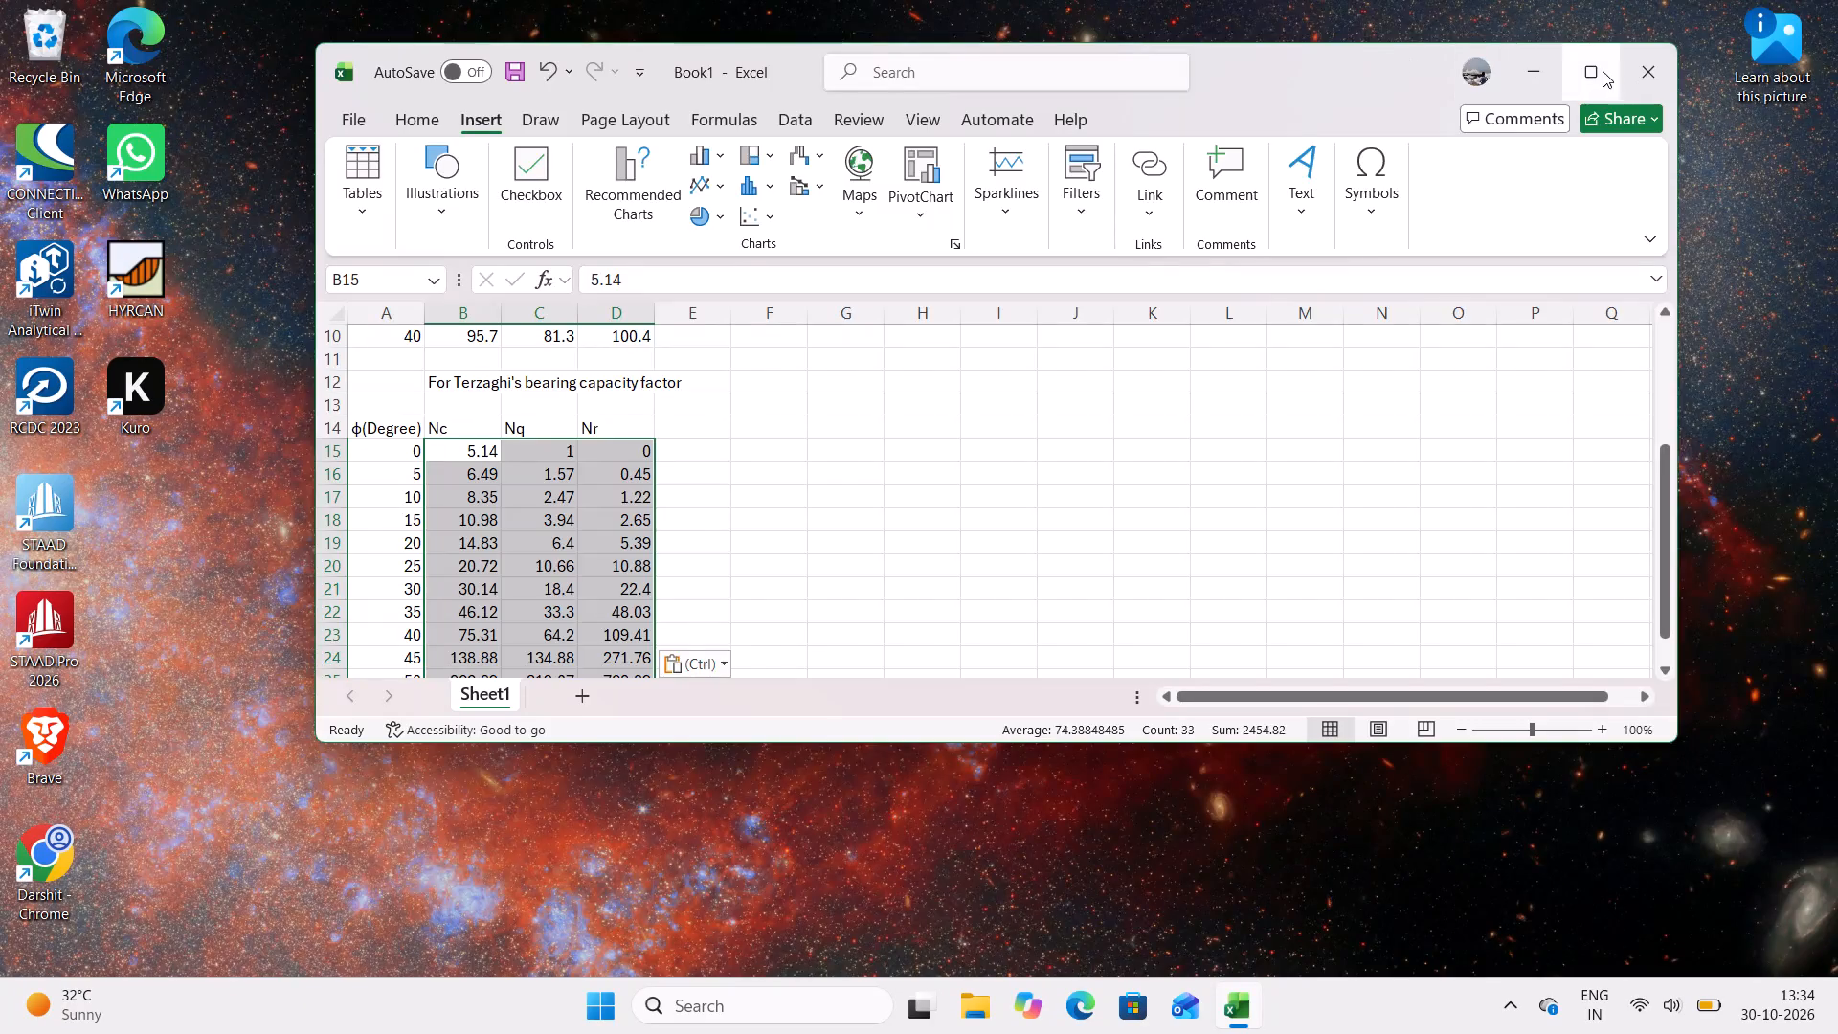
Copy the header row F1:I1 with φ(Degree), Nc, Nq and Nr to F14, beside the Terzaghi table.
click(1603, 71)
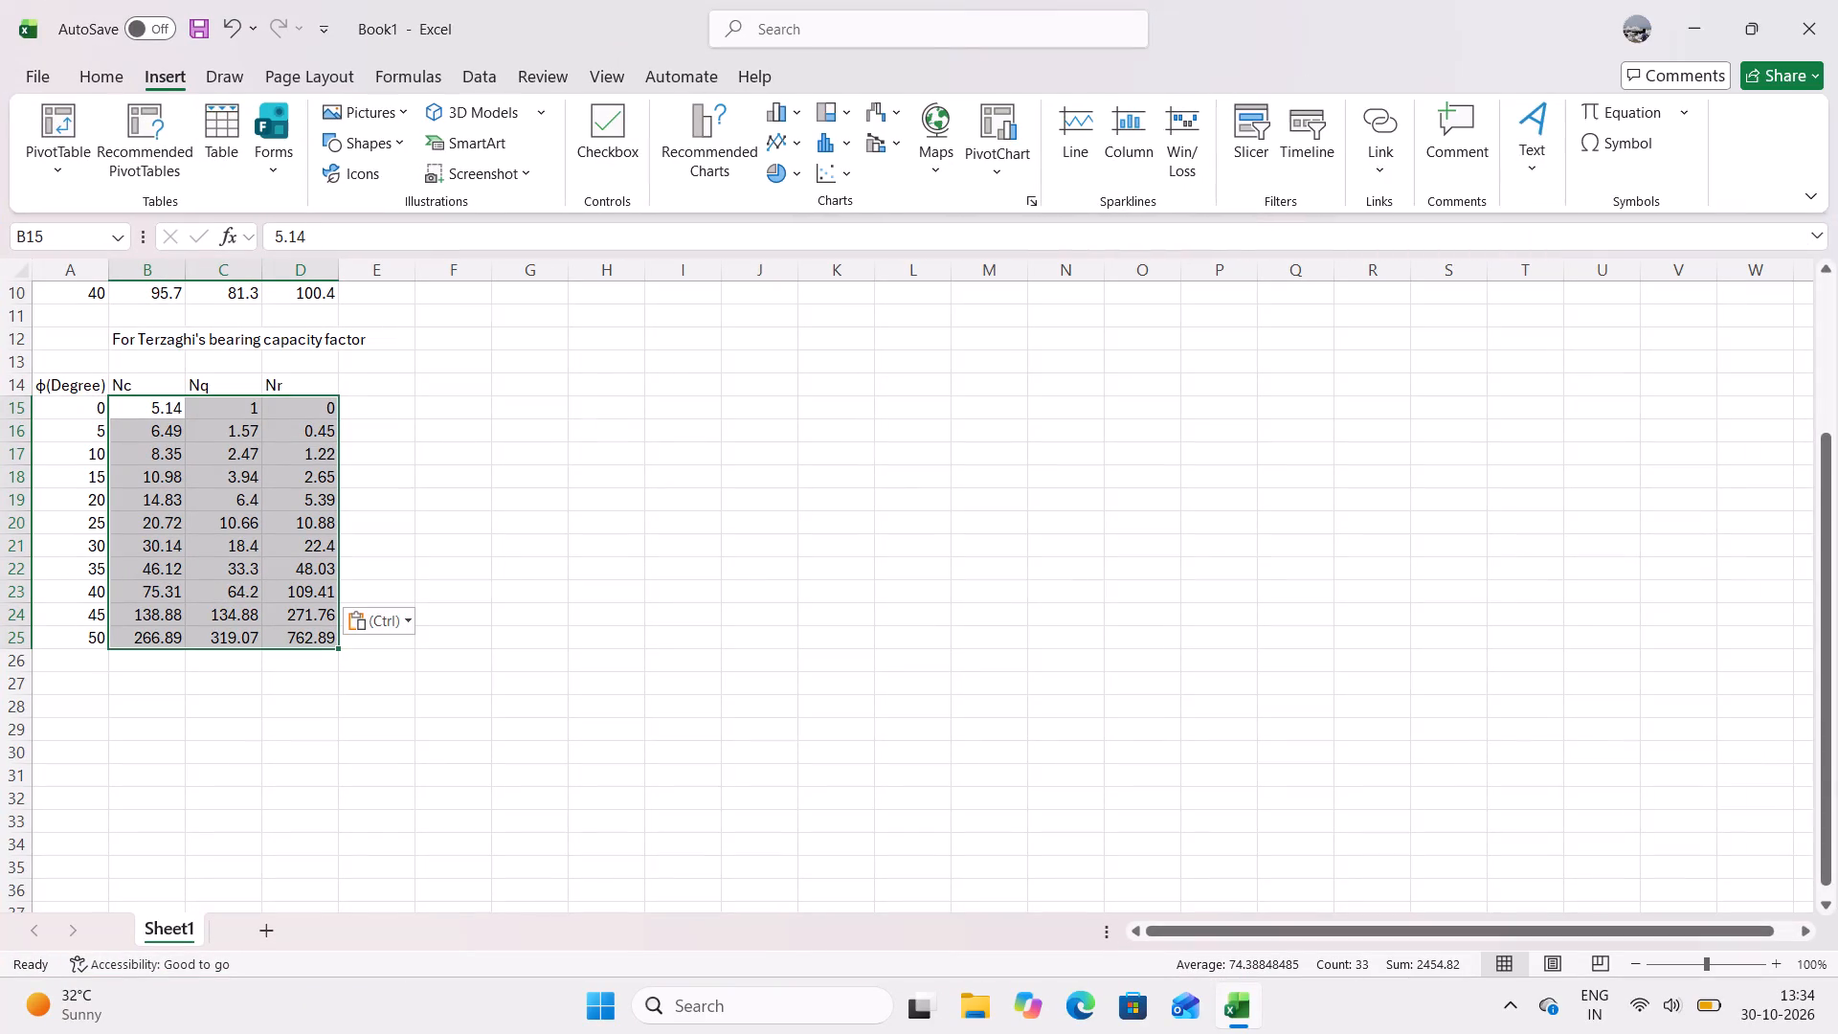
click(469, 511)
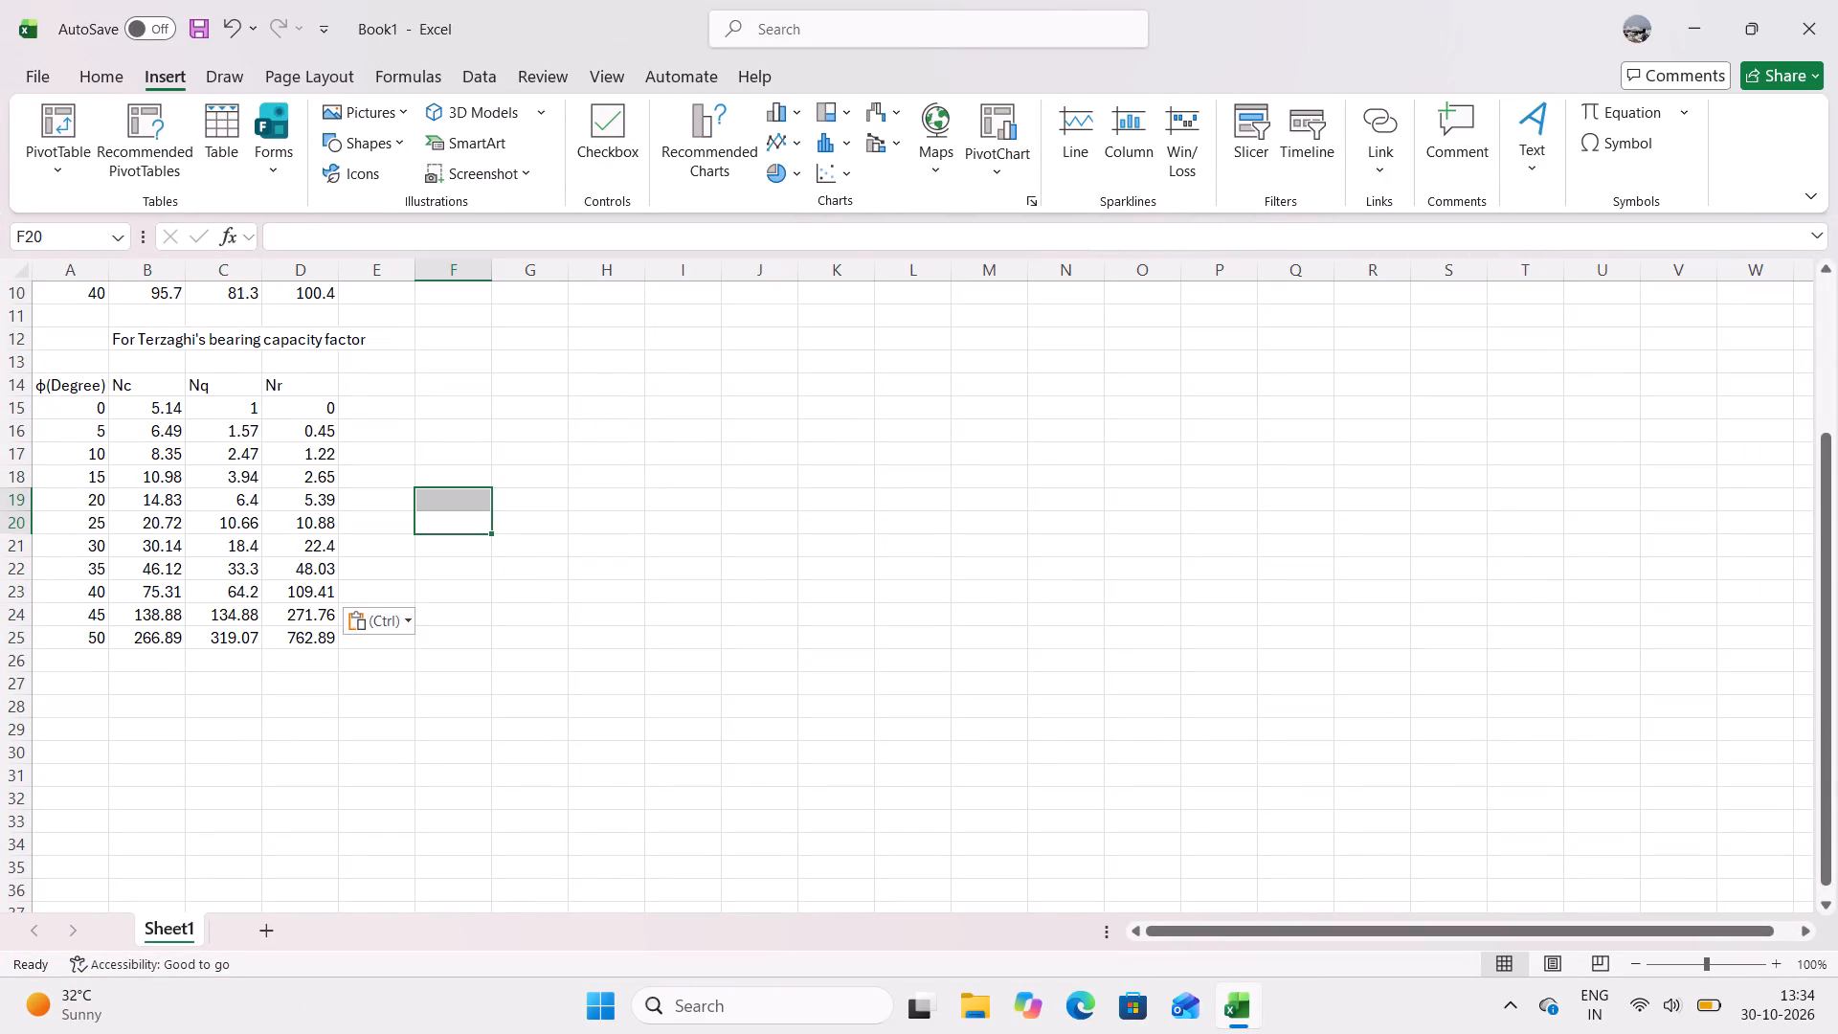
scroll(520, 452, up, 7)
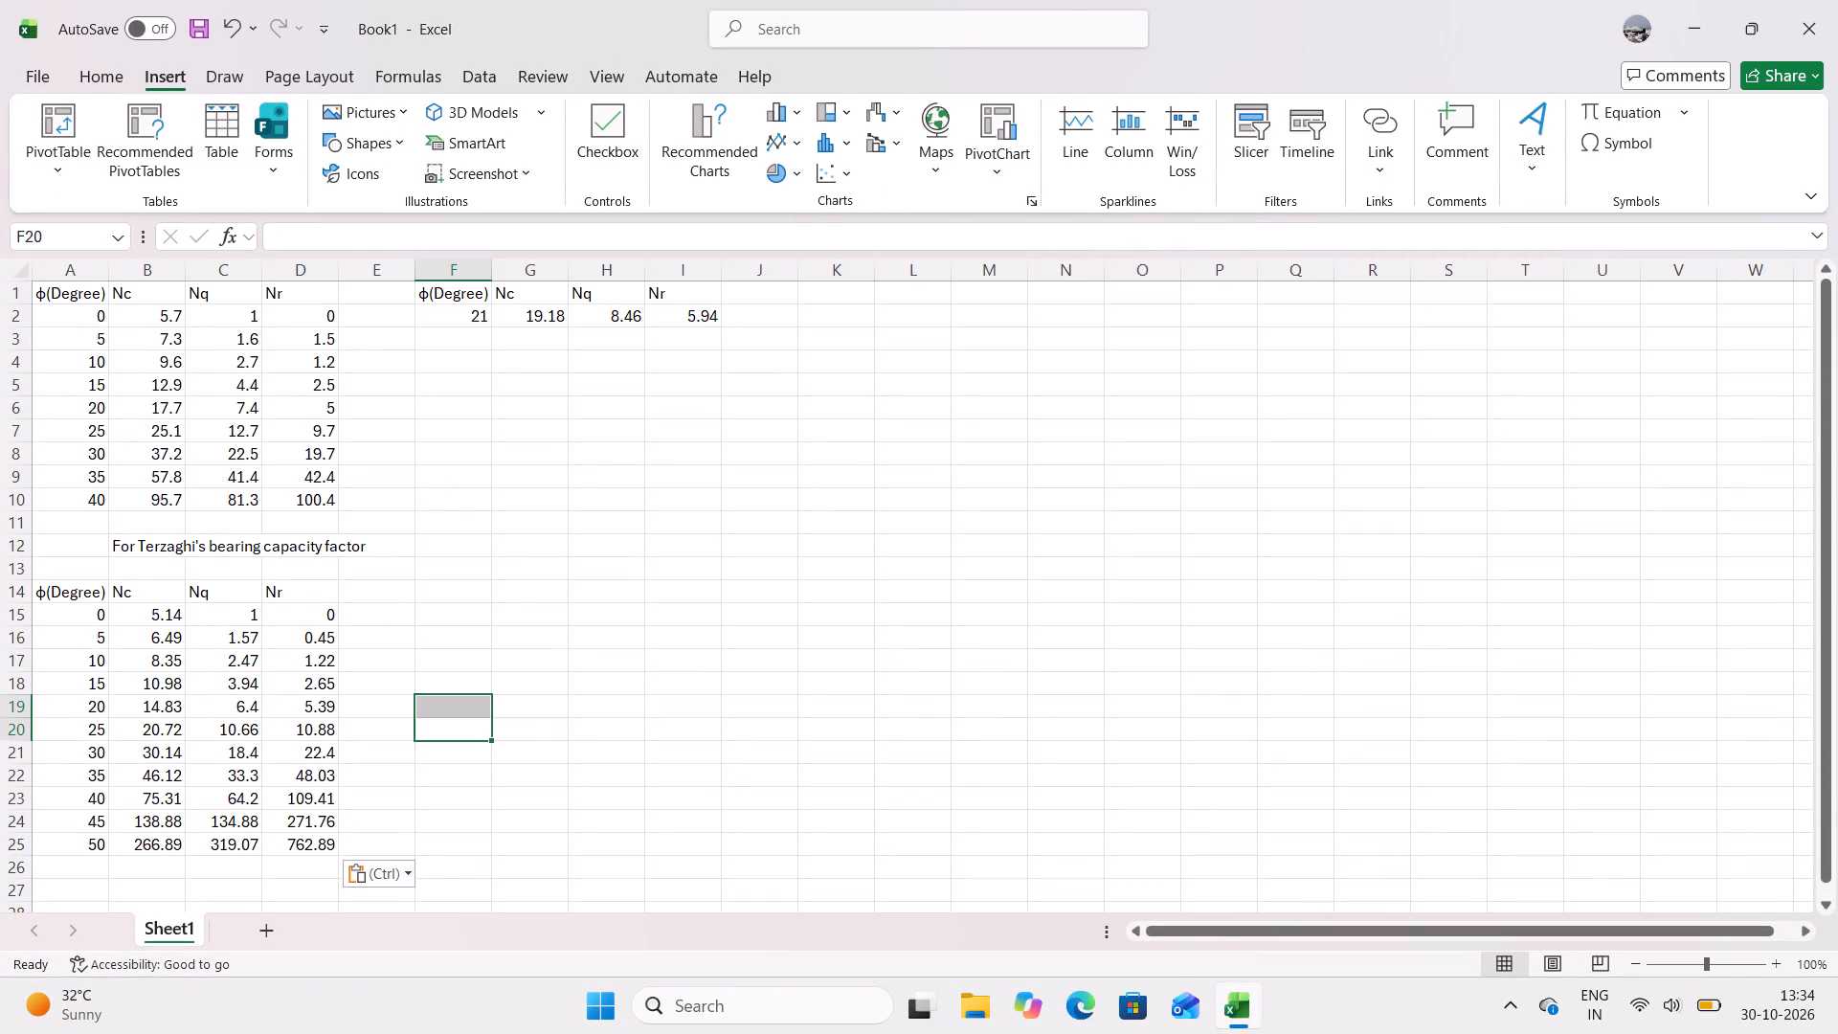
drag(459, 292, 521, 292)
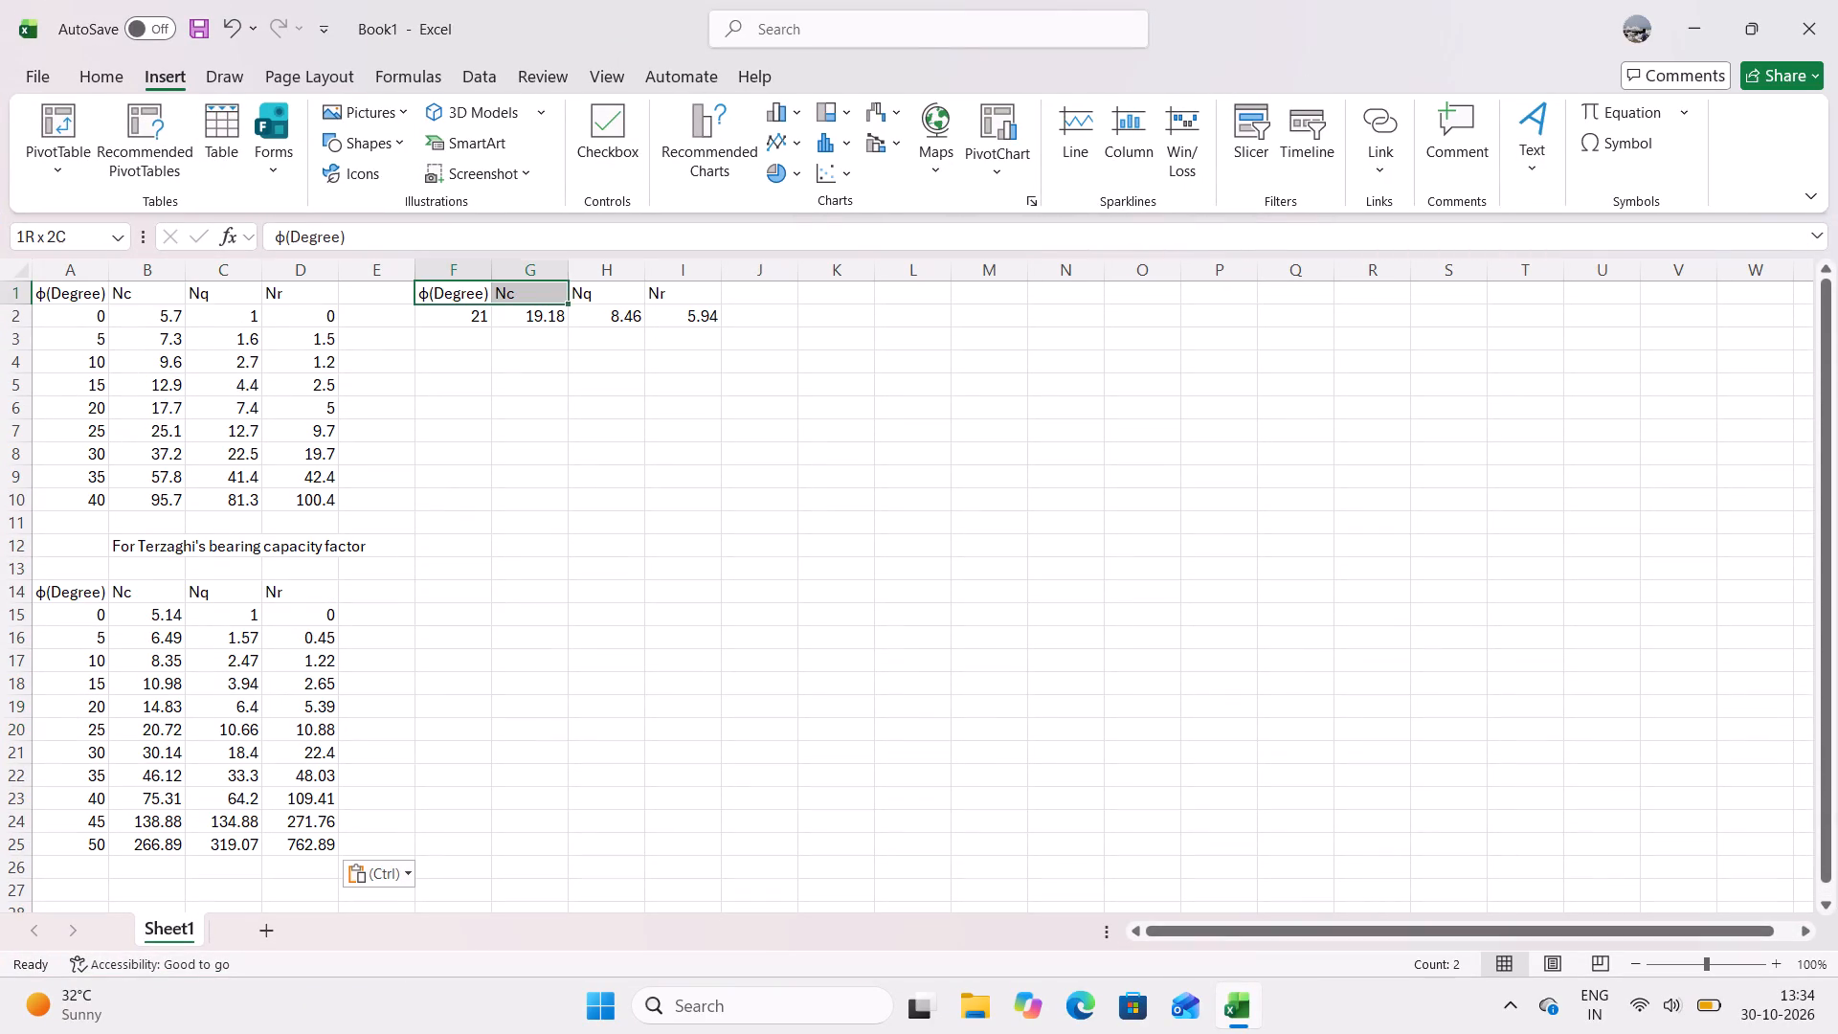
drag(521, 292, 673, 300)
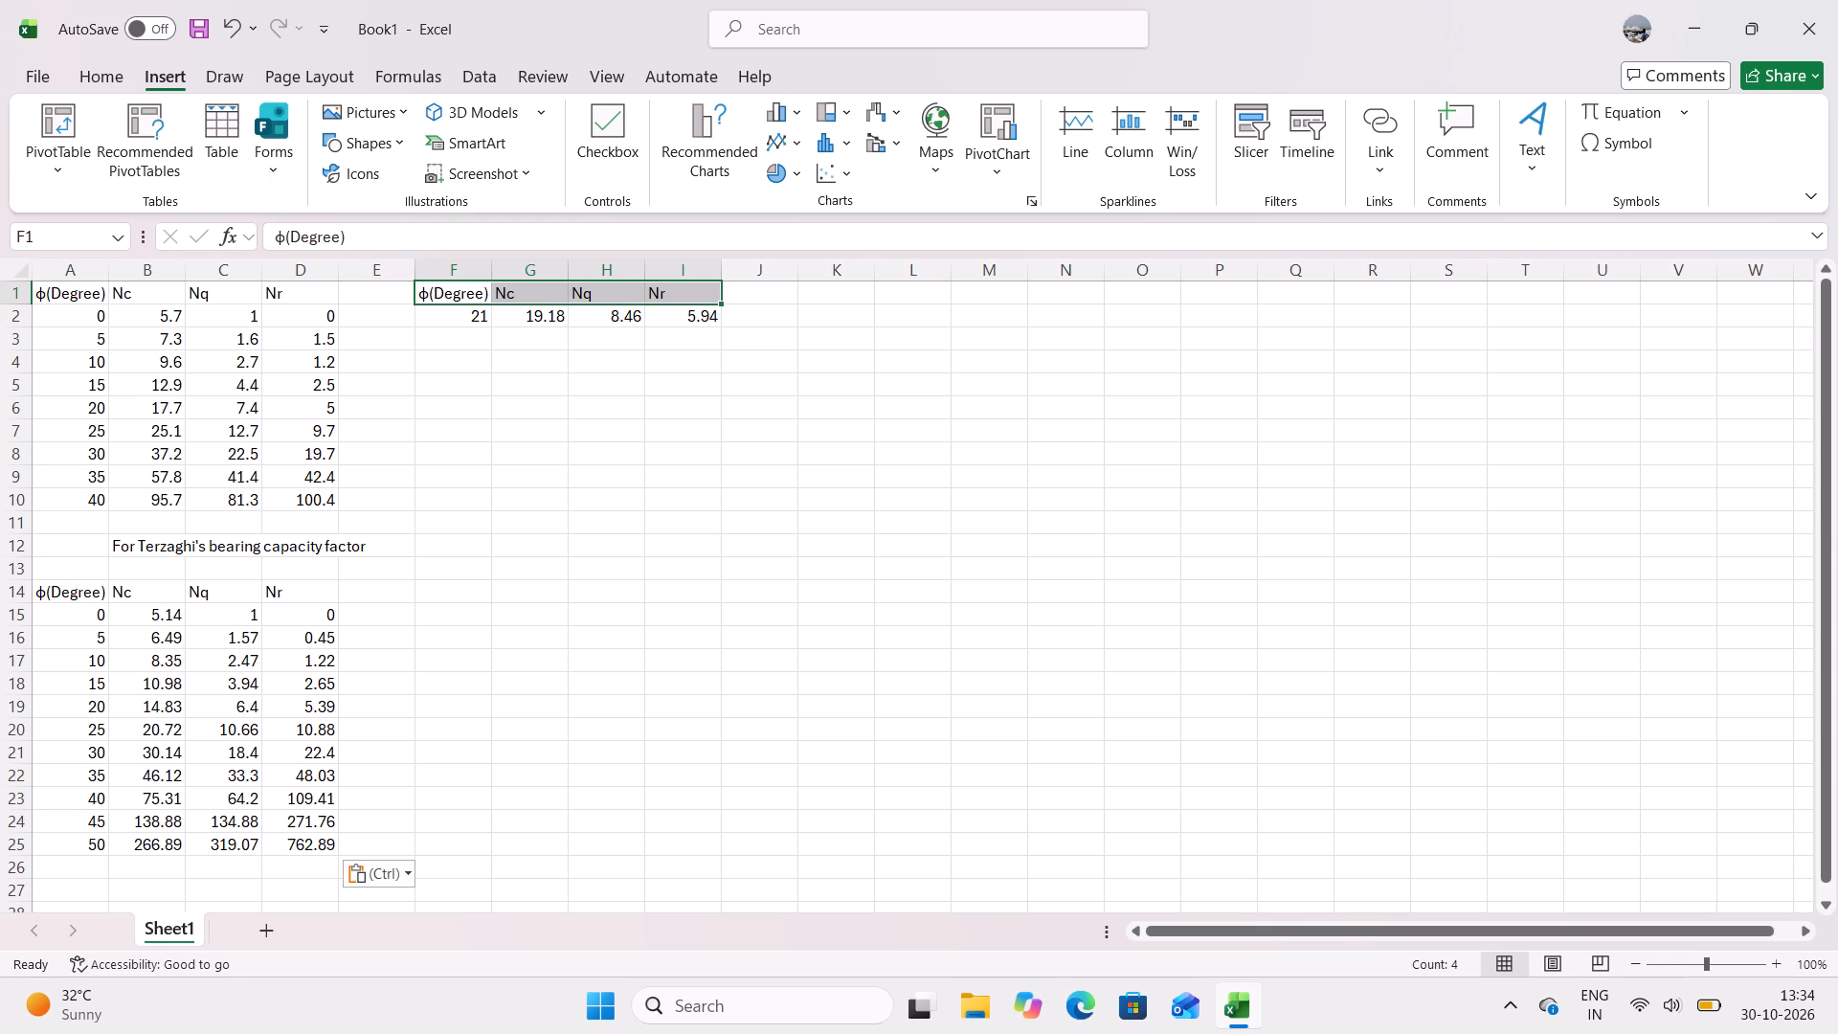
key(ctrl+c)
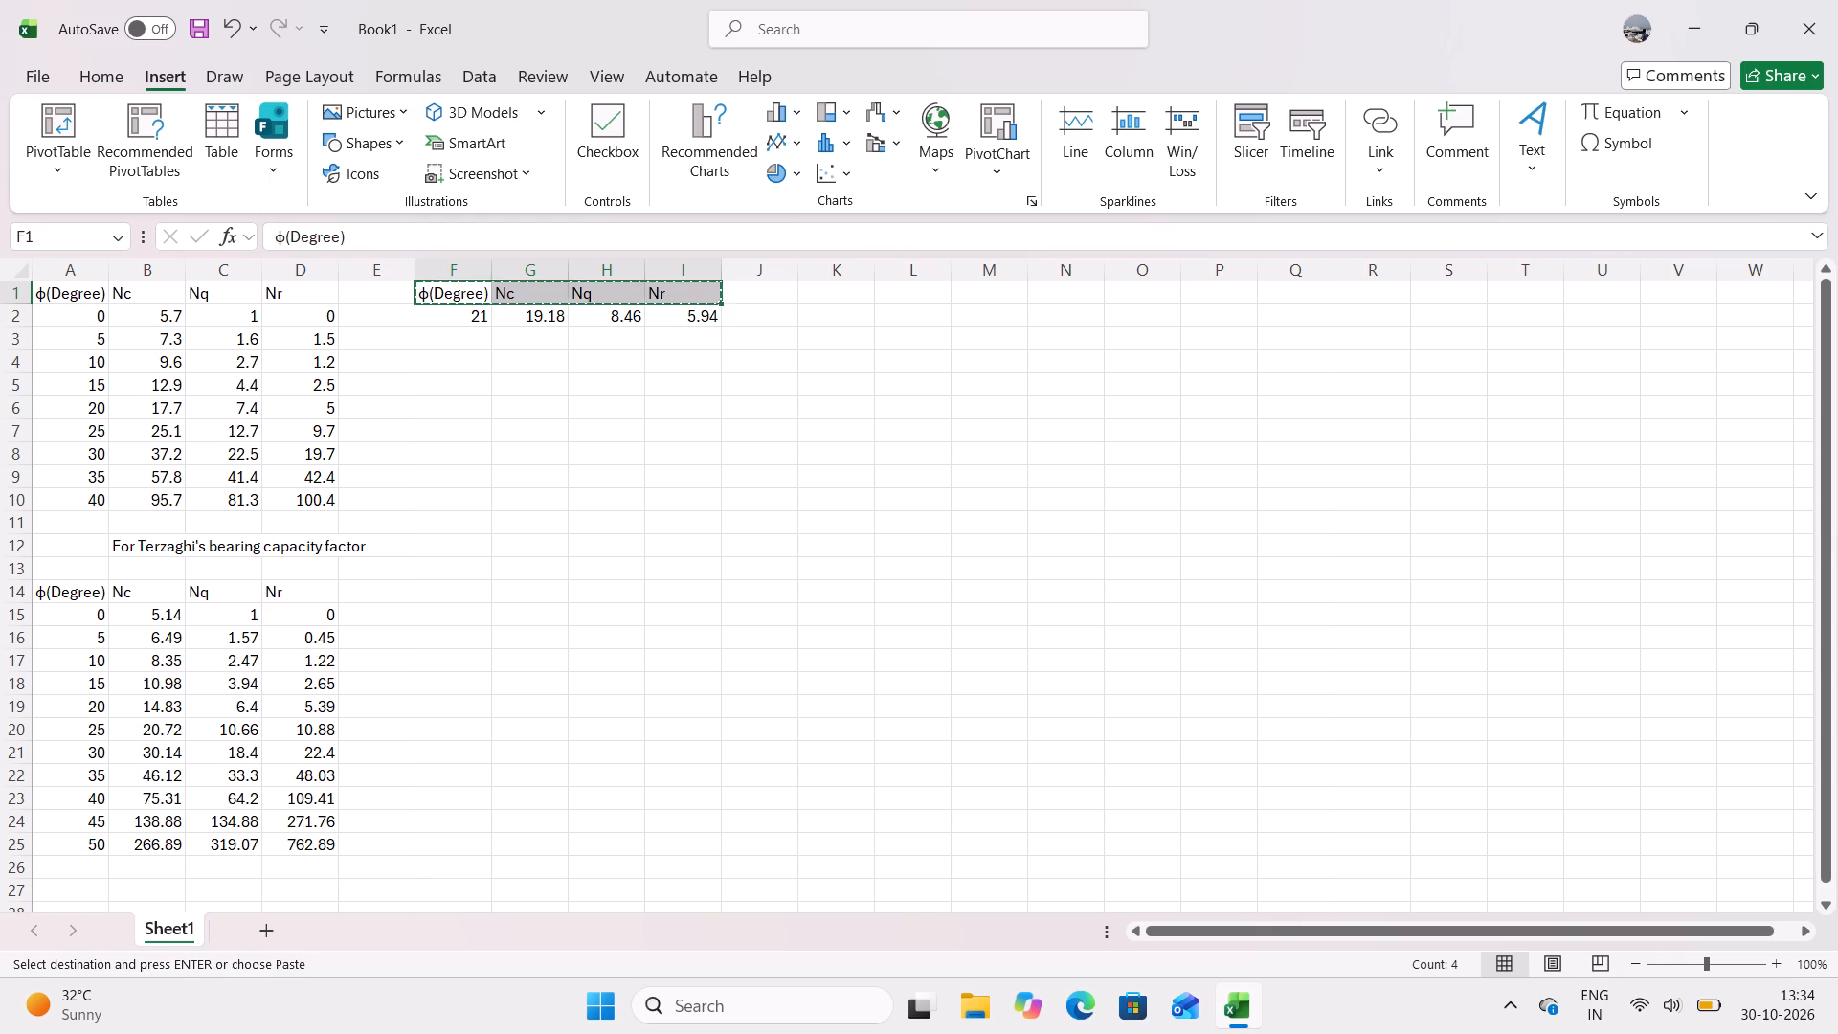
click(452, 596)
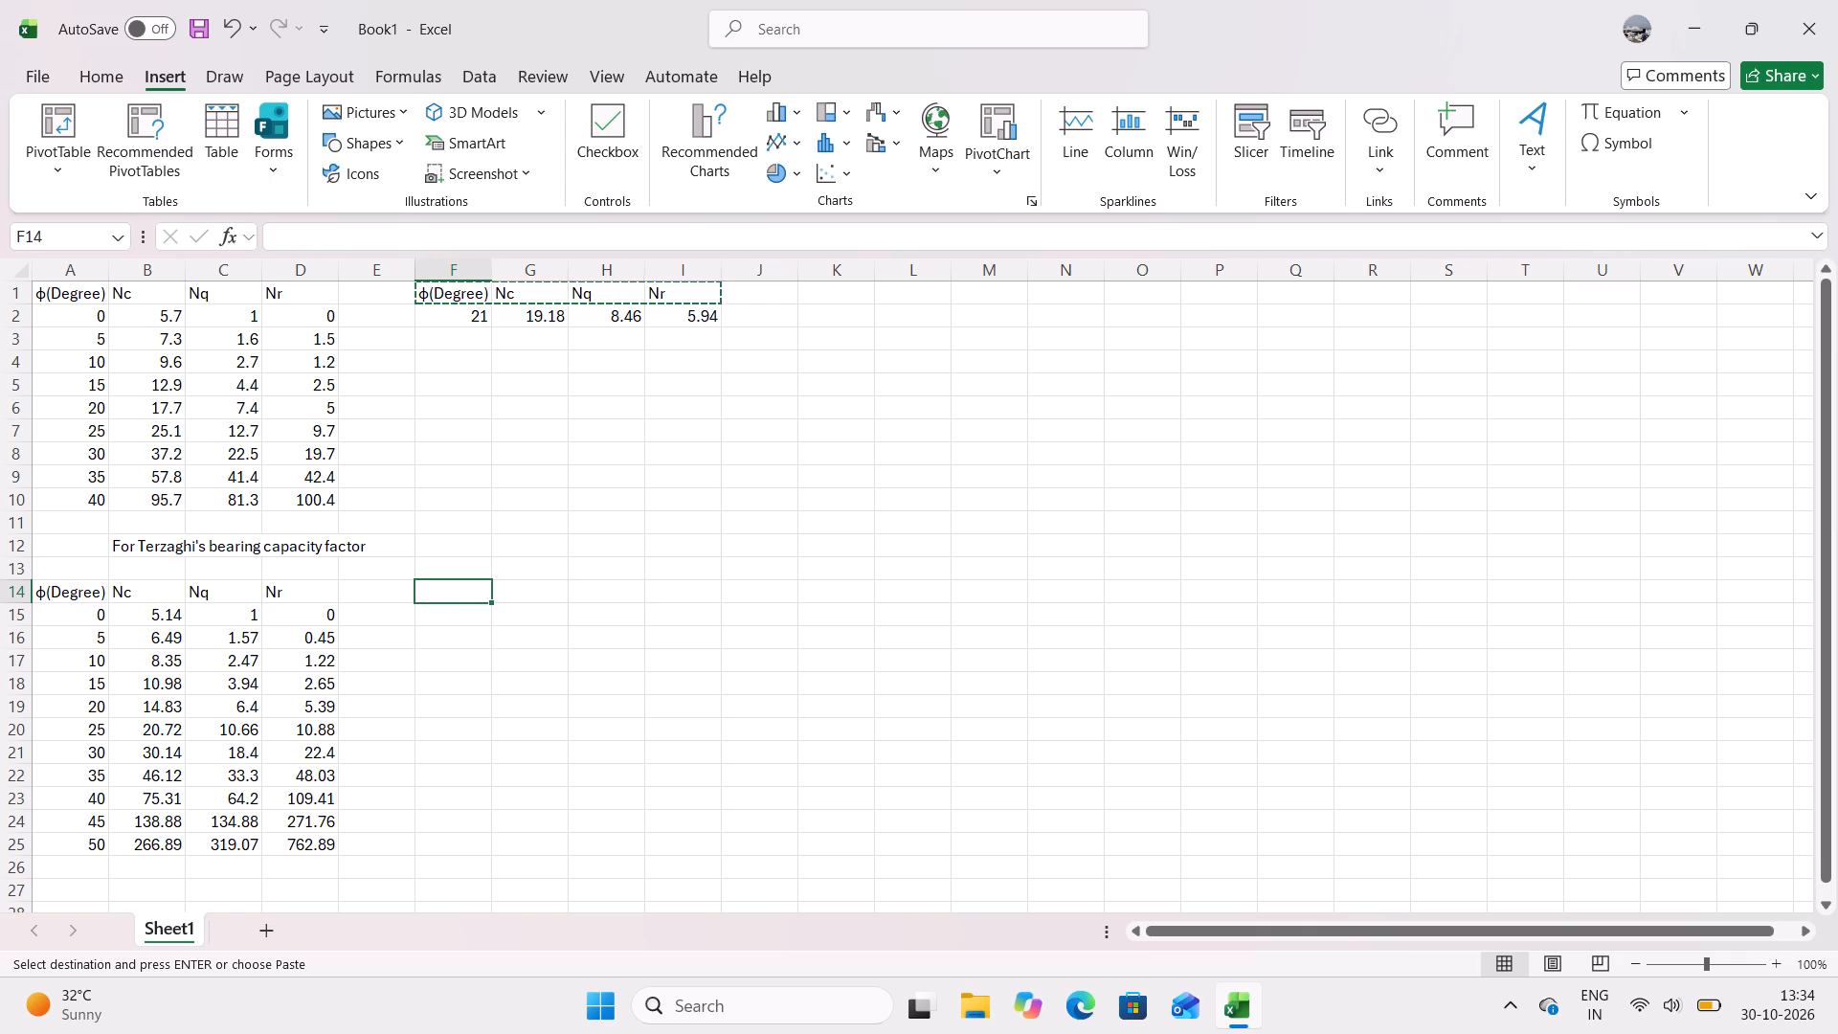
key(ctrl+v)
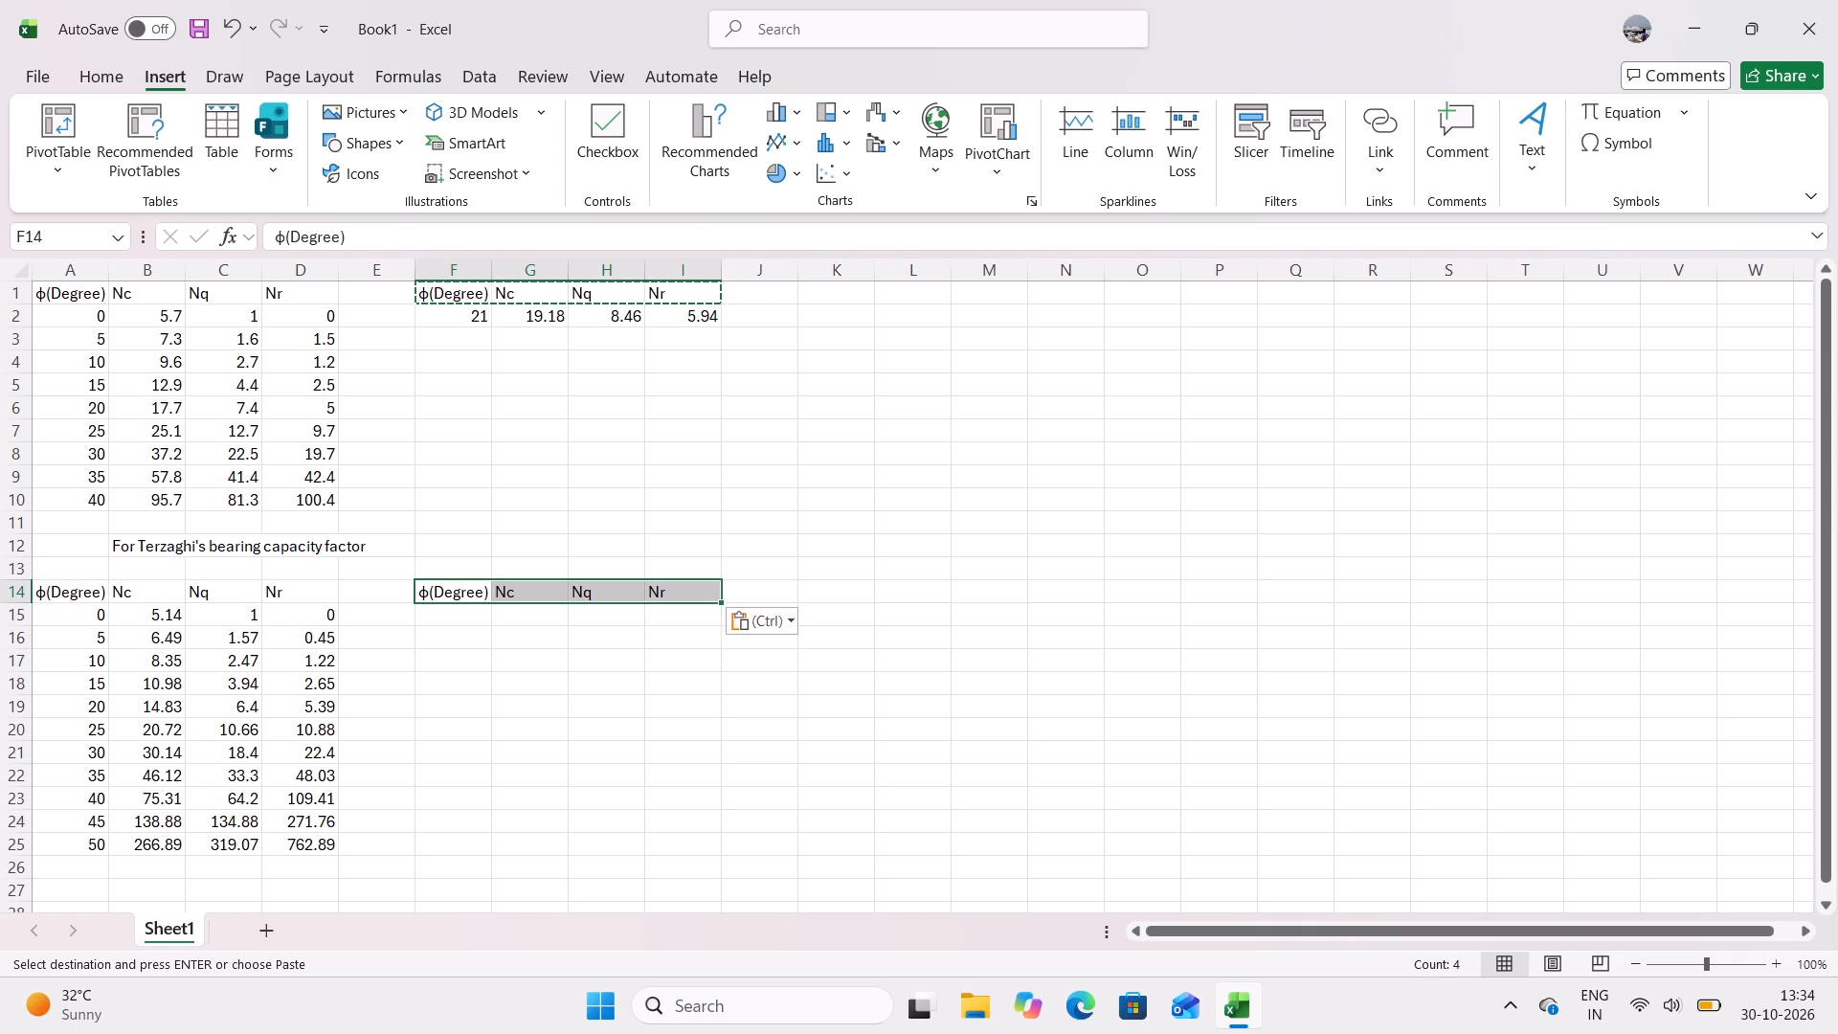
Copy the text of the Nc FORECAST formula in G2 and enter it in G15 with its cell references unshifted.
click(517, 615)
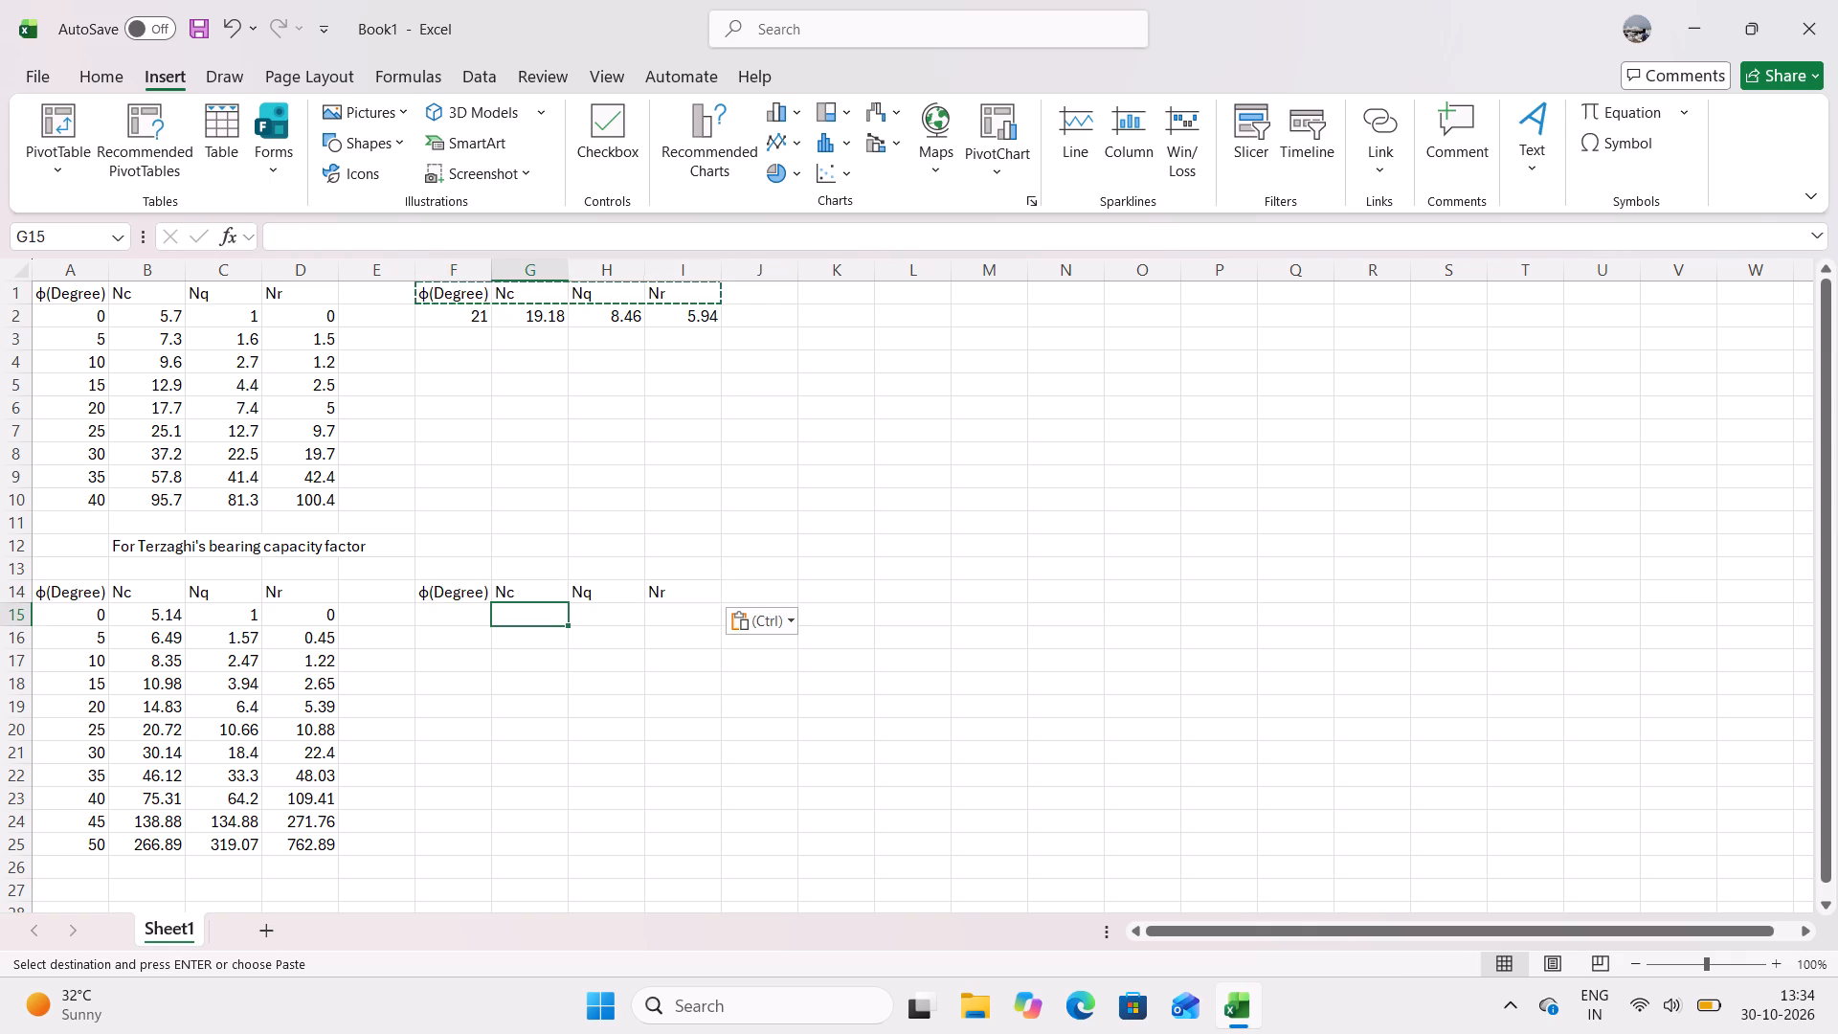
click(547, 310)
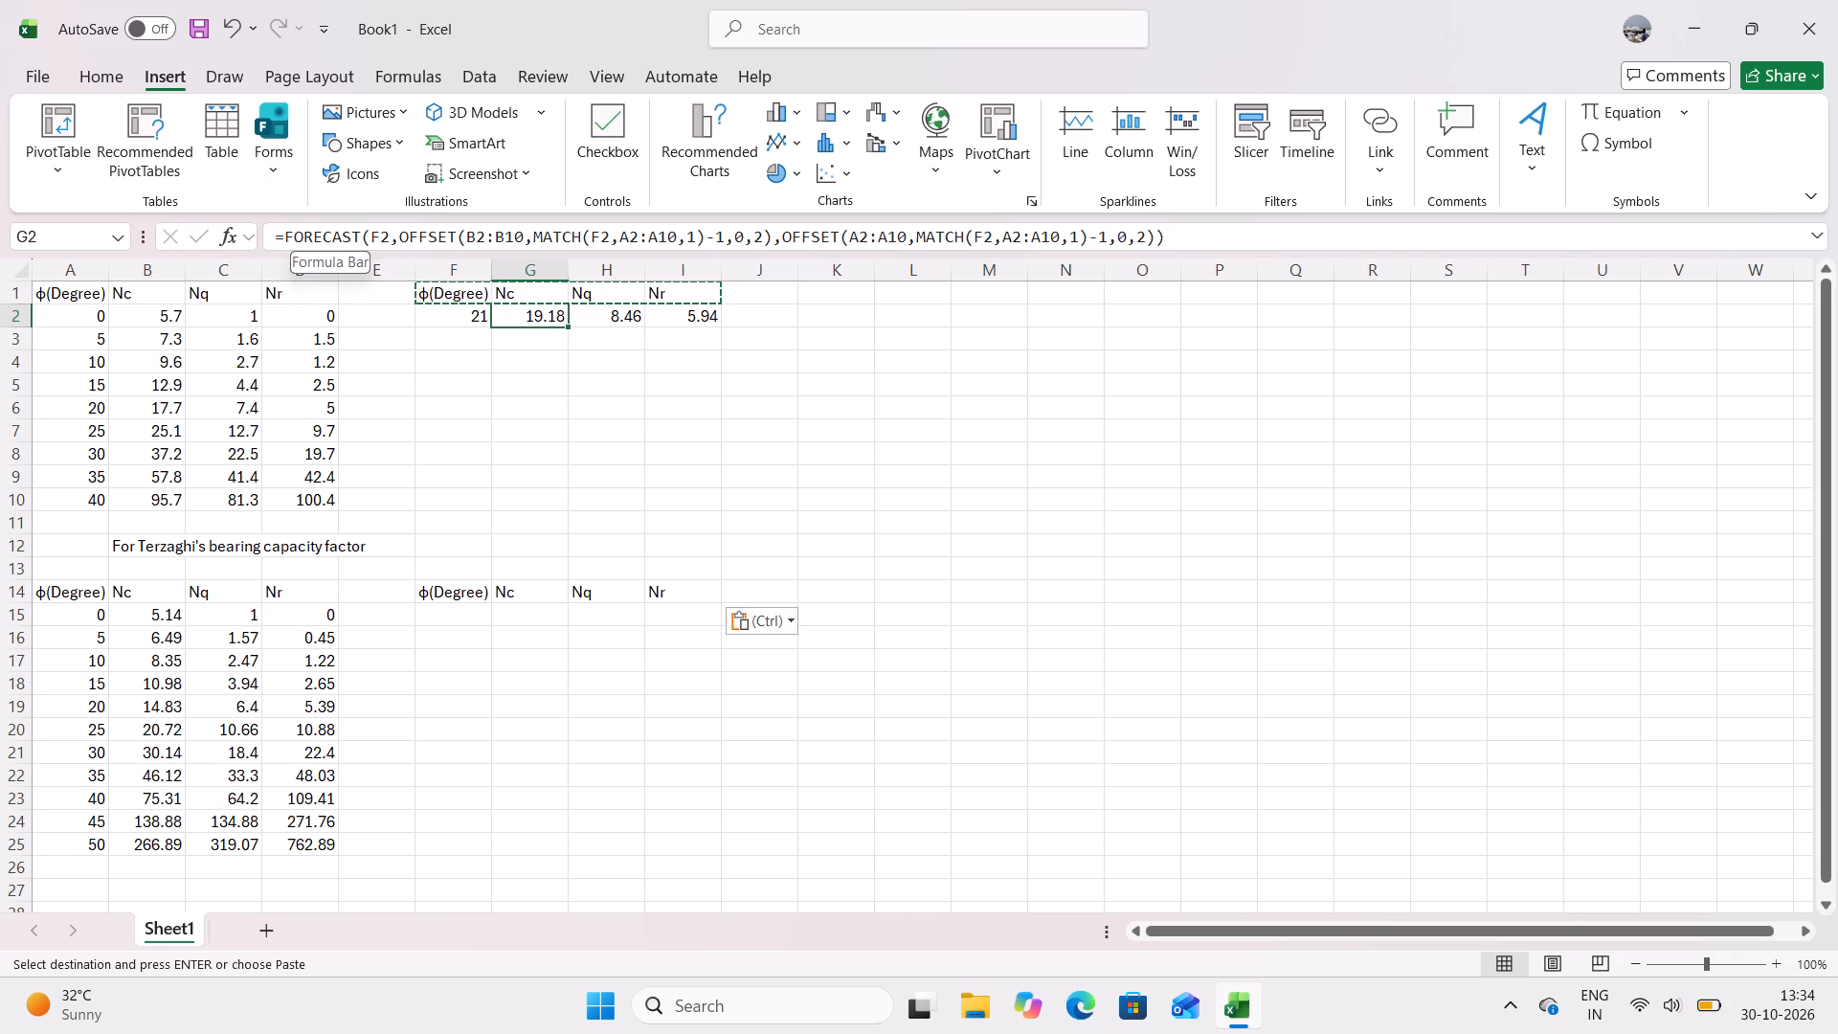
drag(283, 236, 1175, 62)
key(ctrl+c)
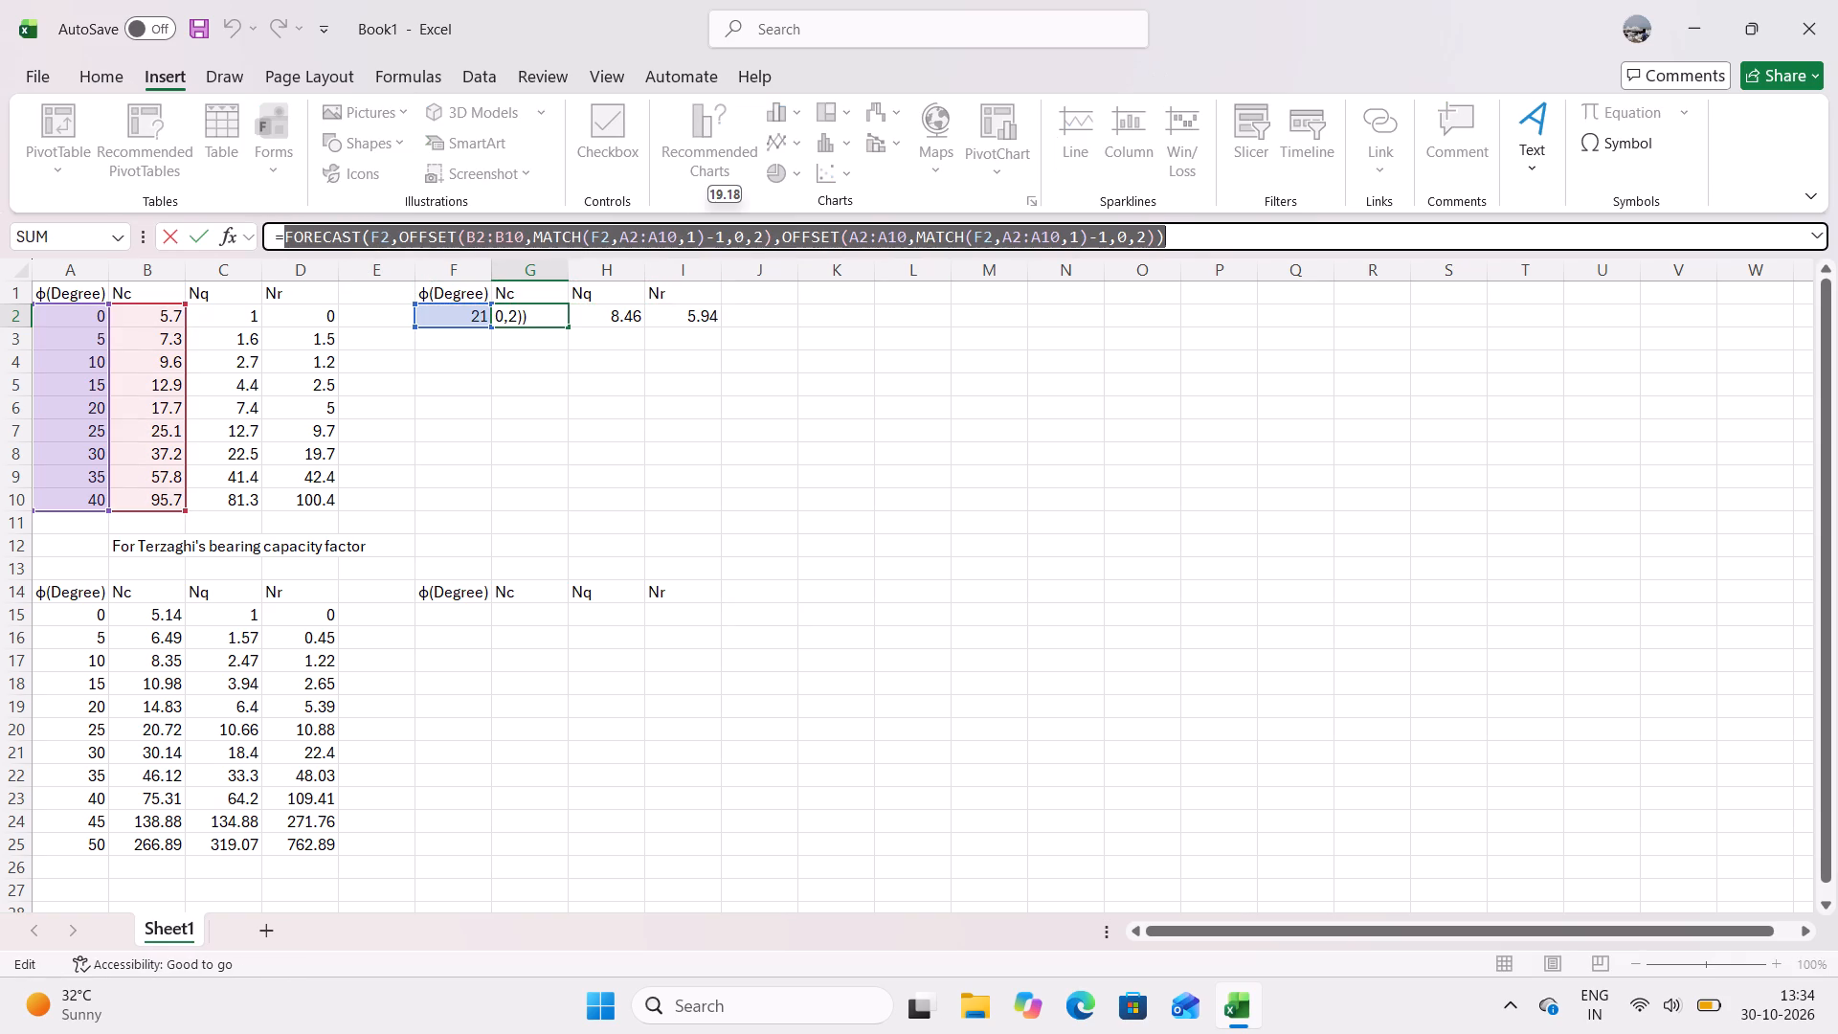
click(531, 616)
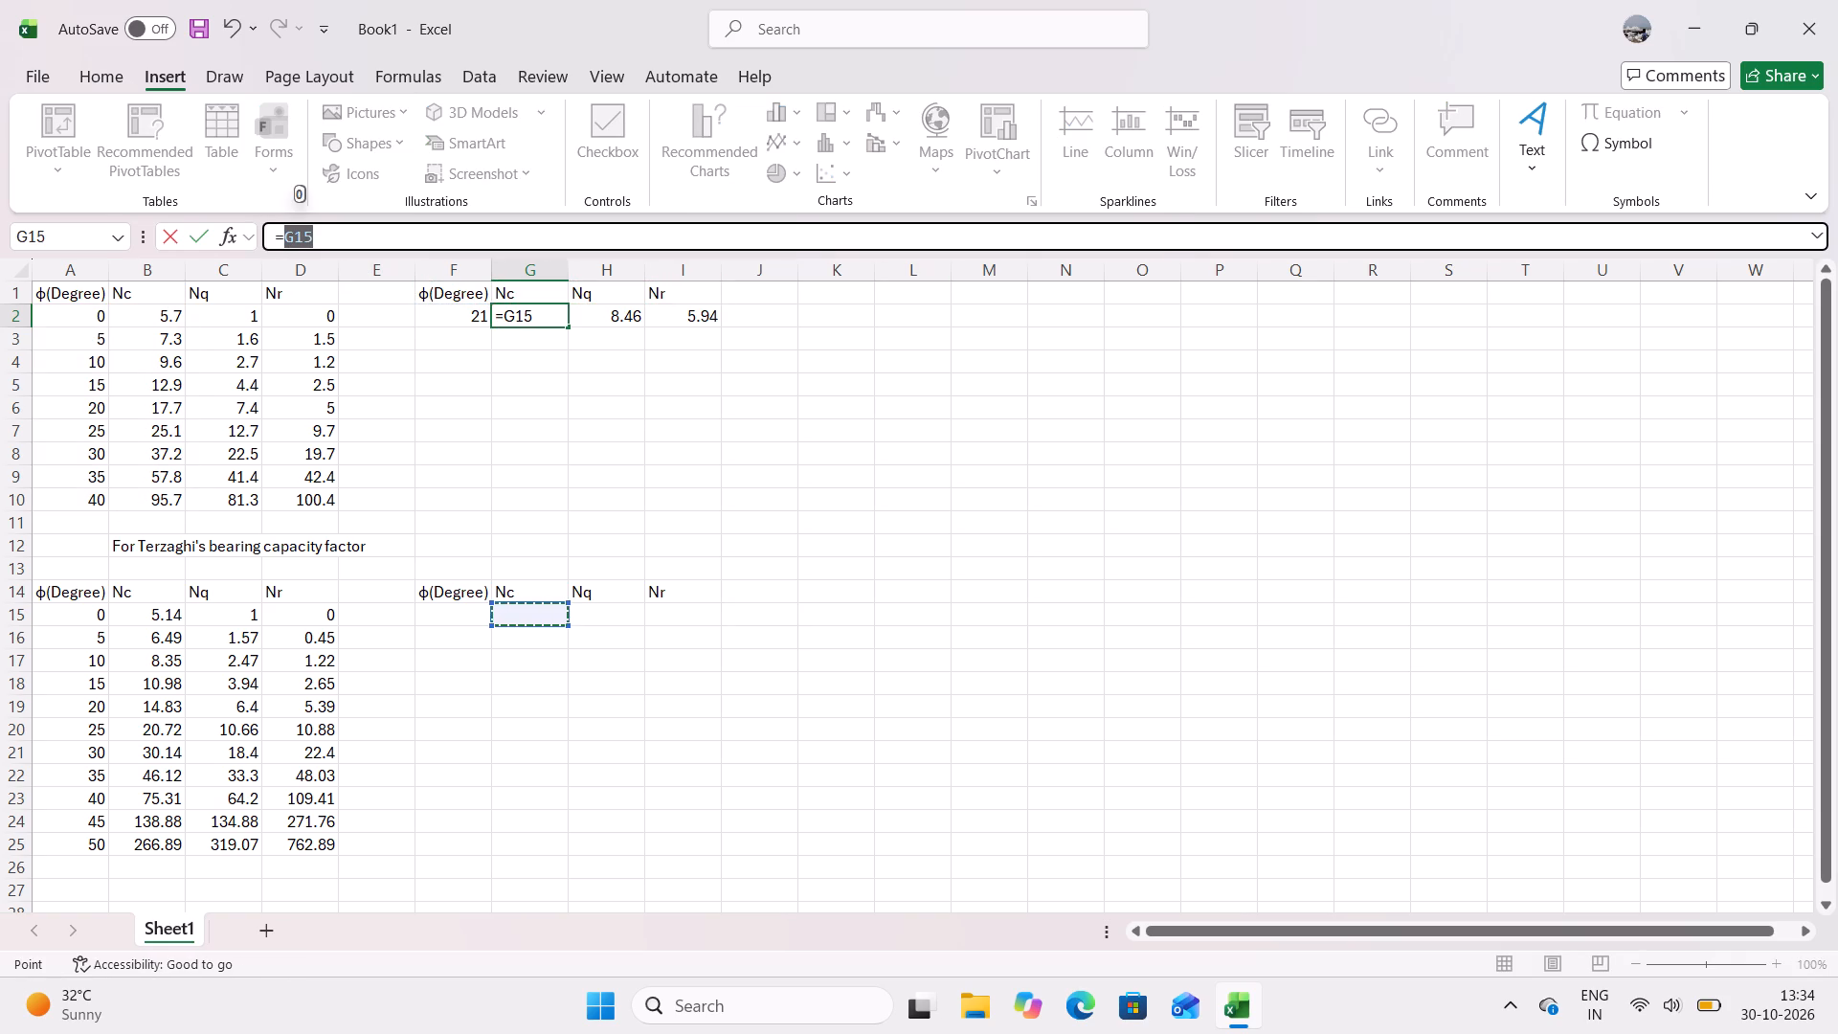
click(220, 22)
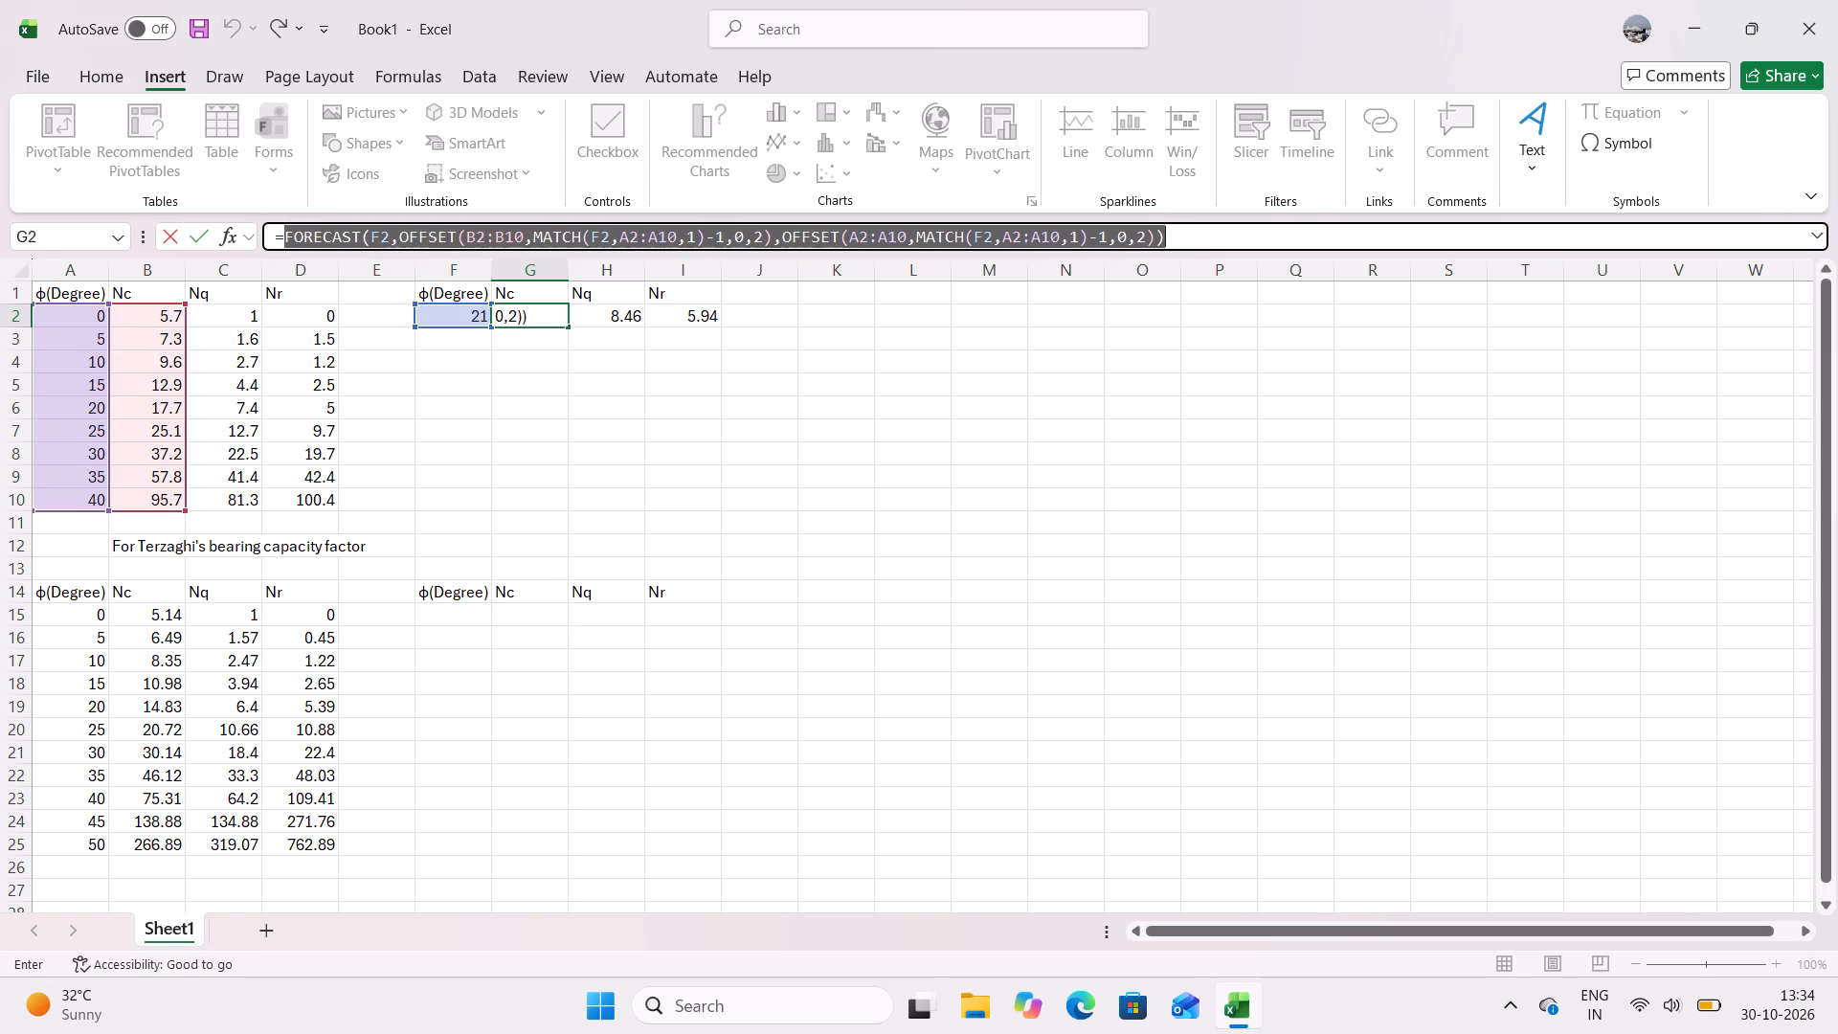
key(Return)
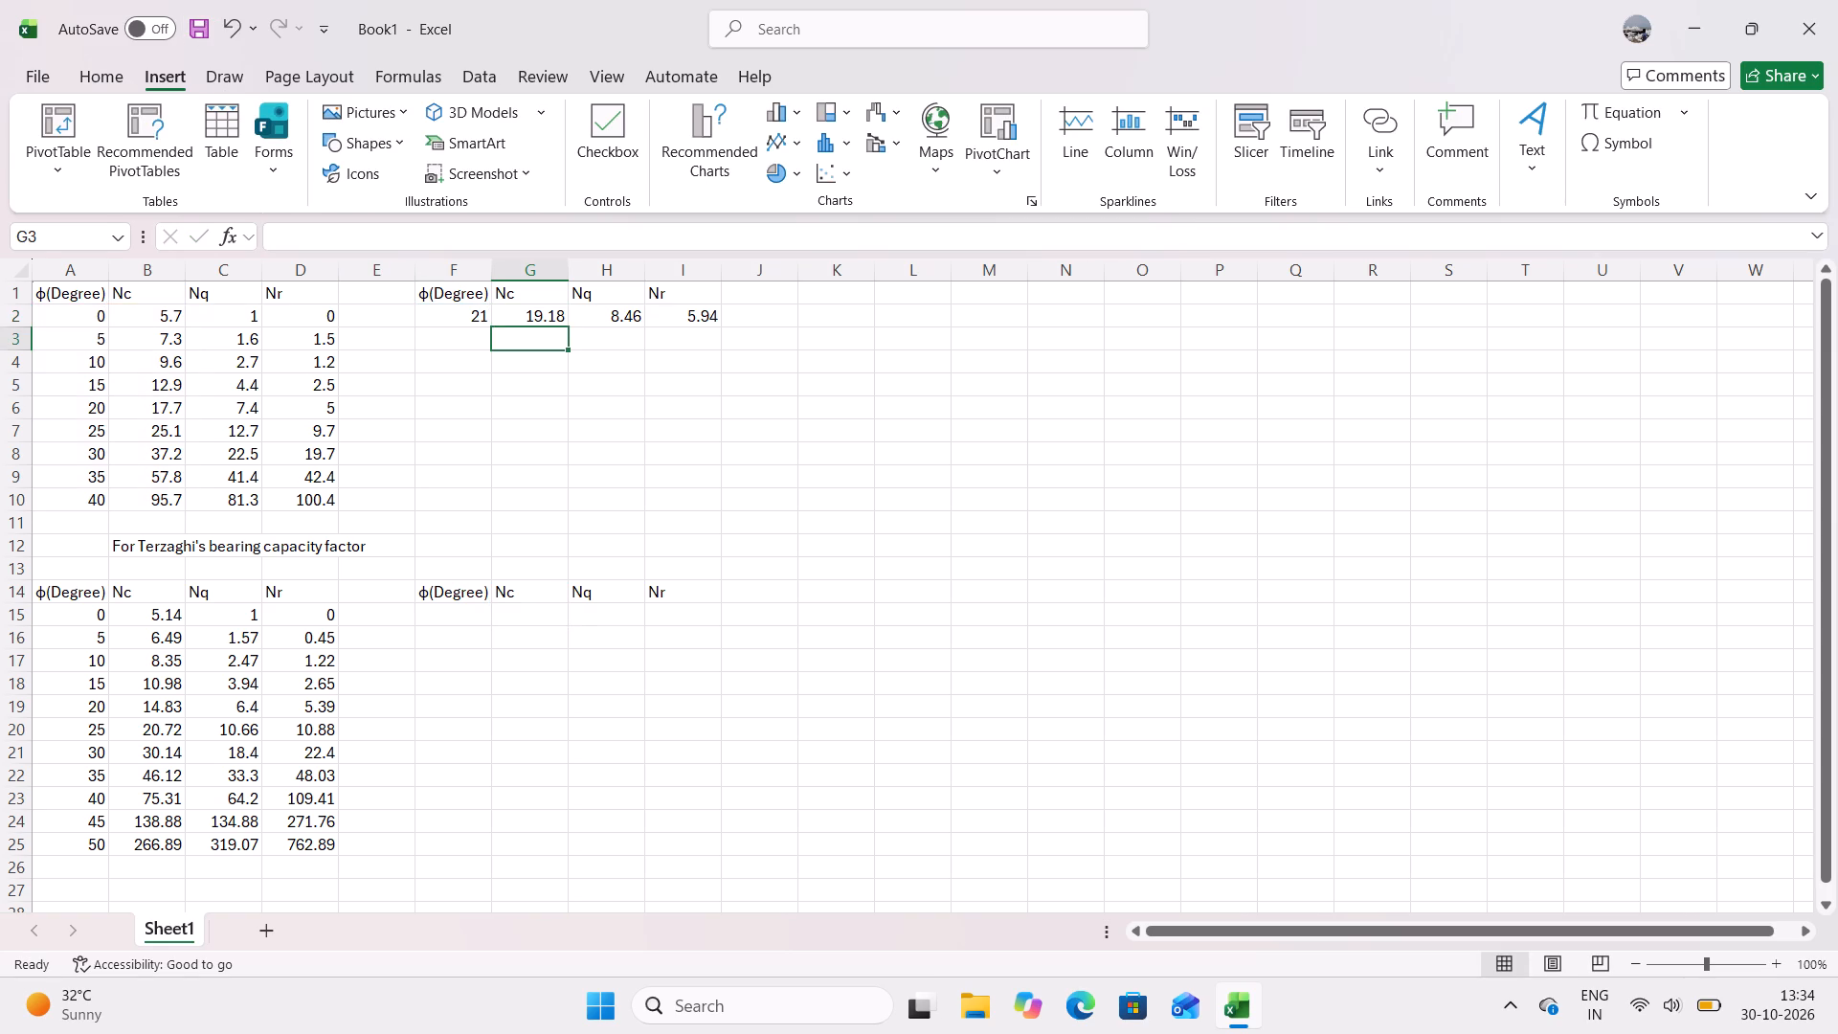
click(531, 613)
click(573, 310)
click(548, 320)
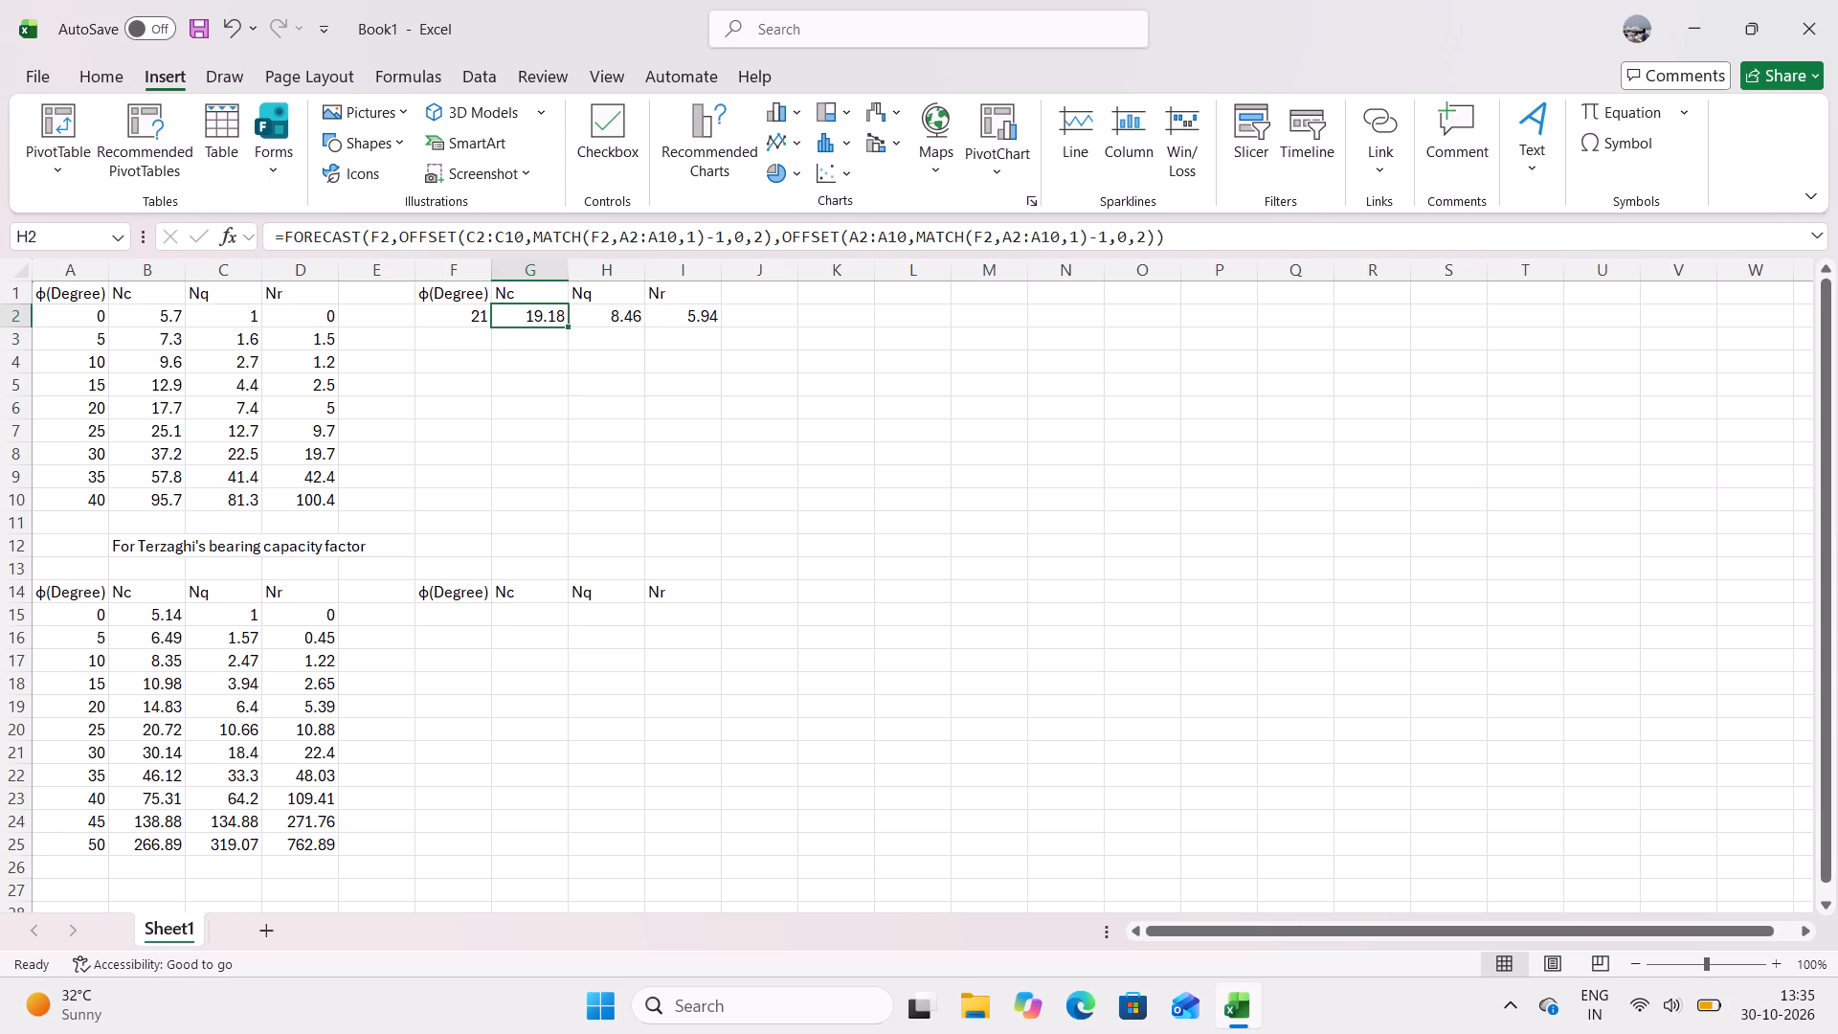
click(615, 319)
click(560, 322)
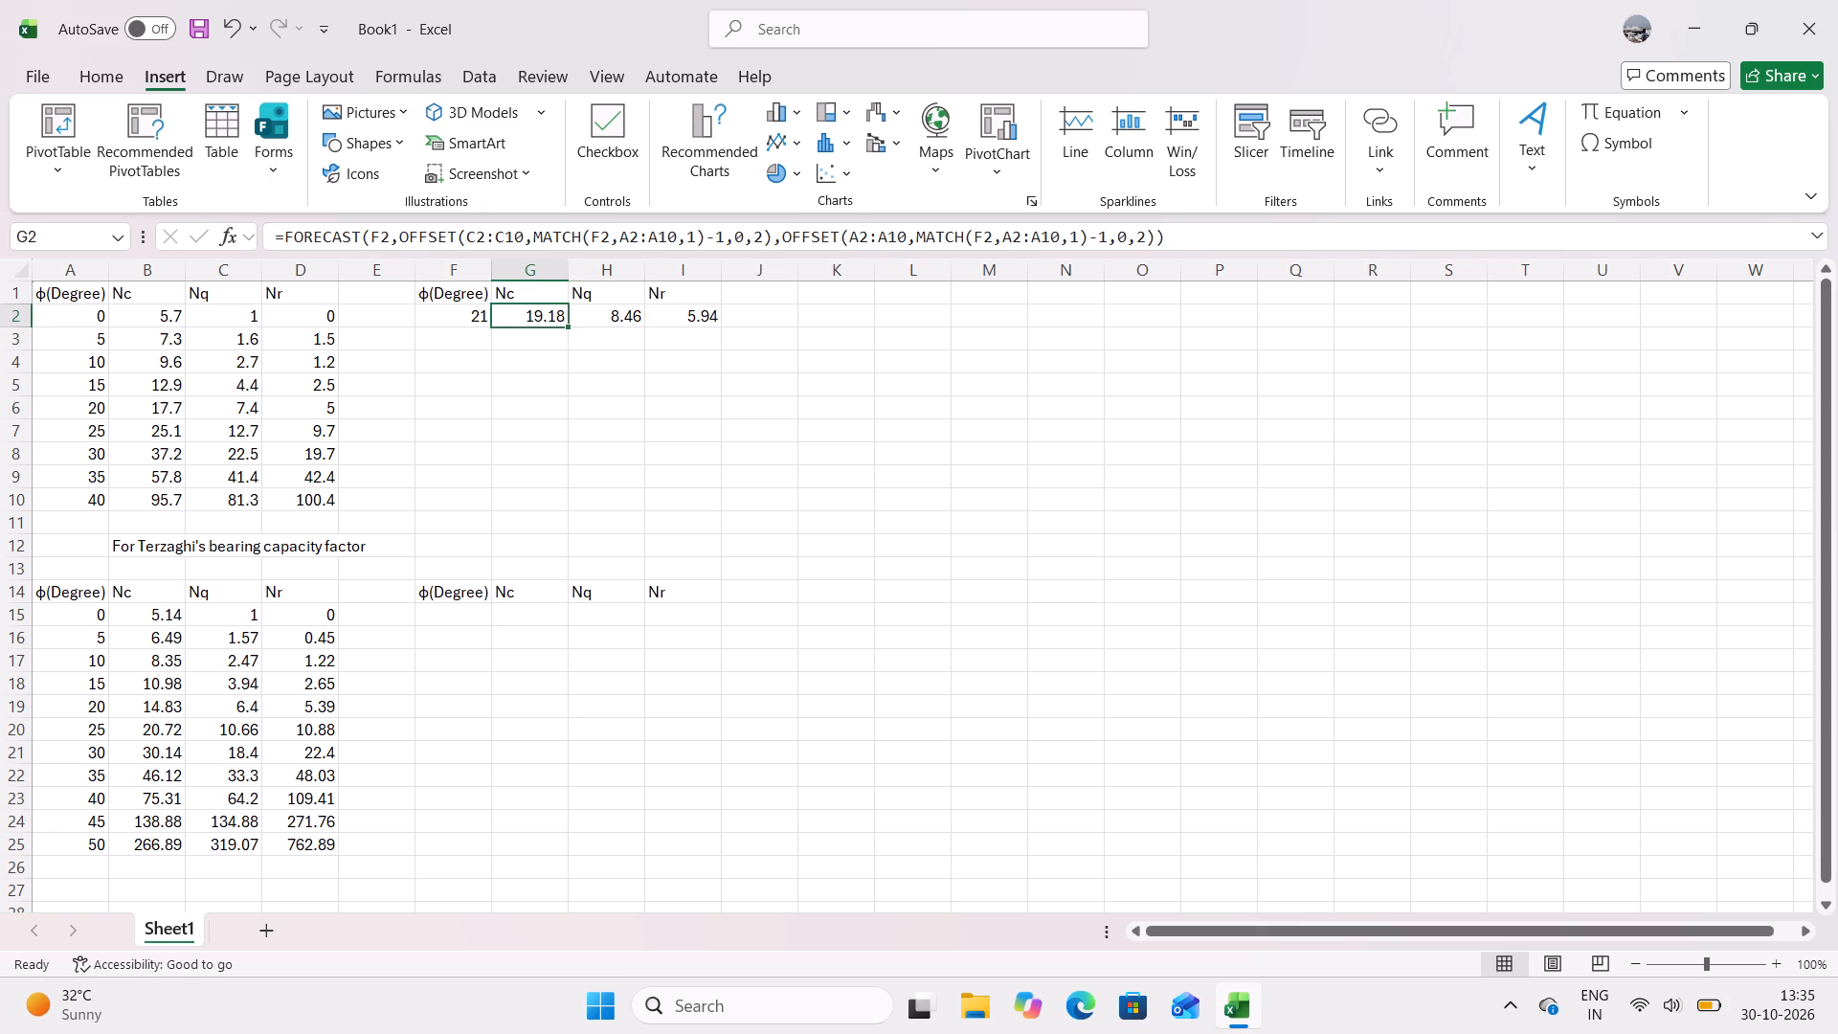
click(603, 319)
click(563, 322)
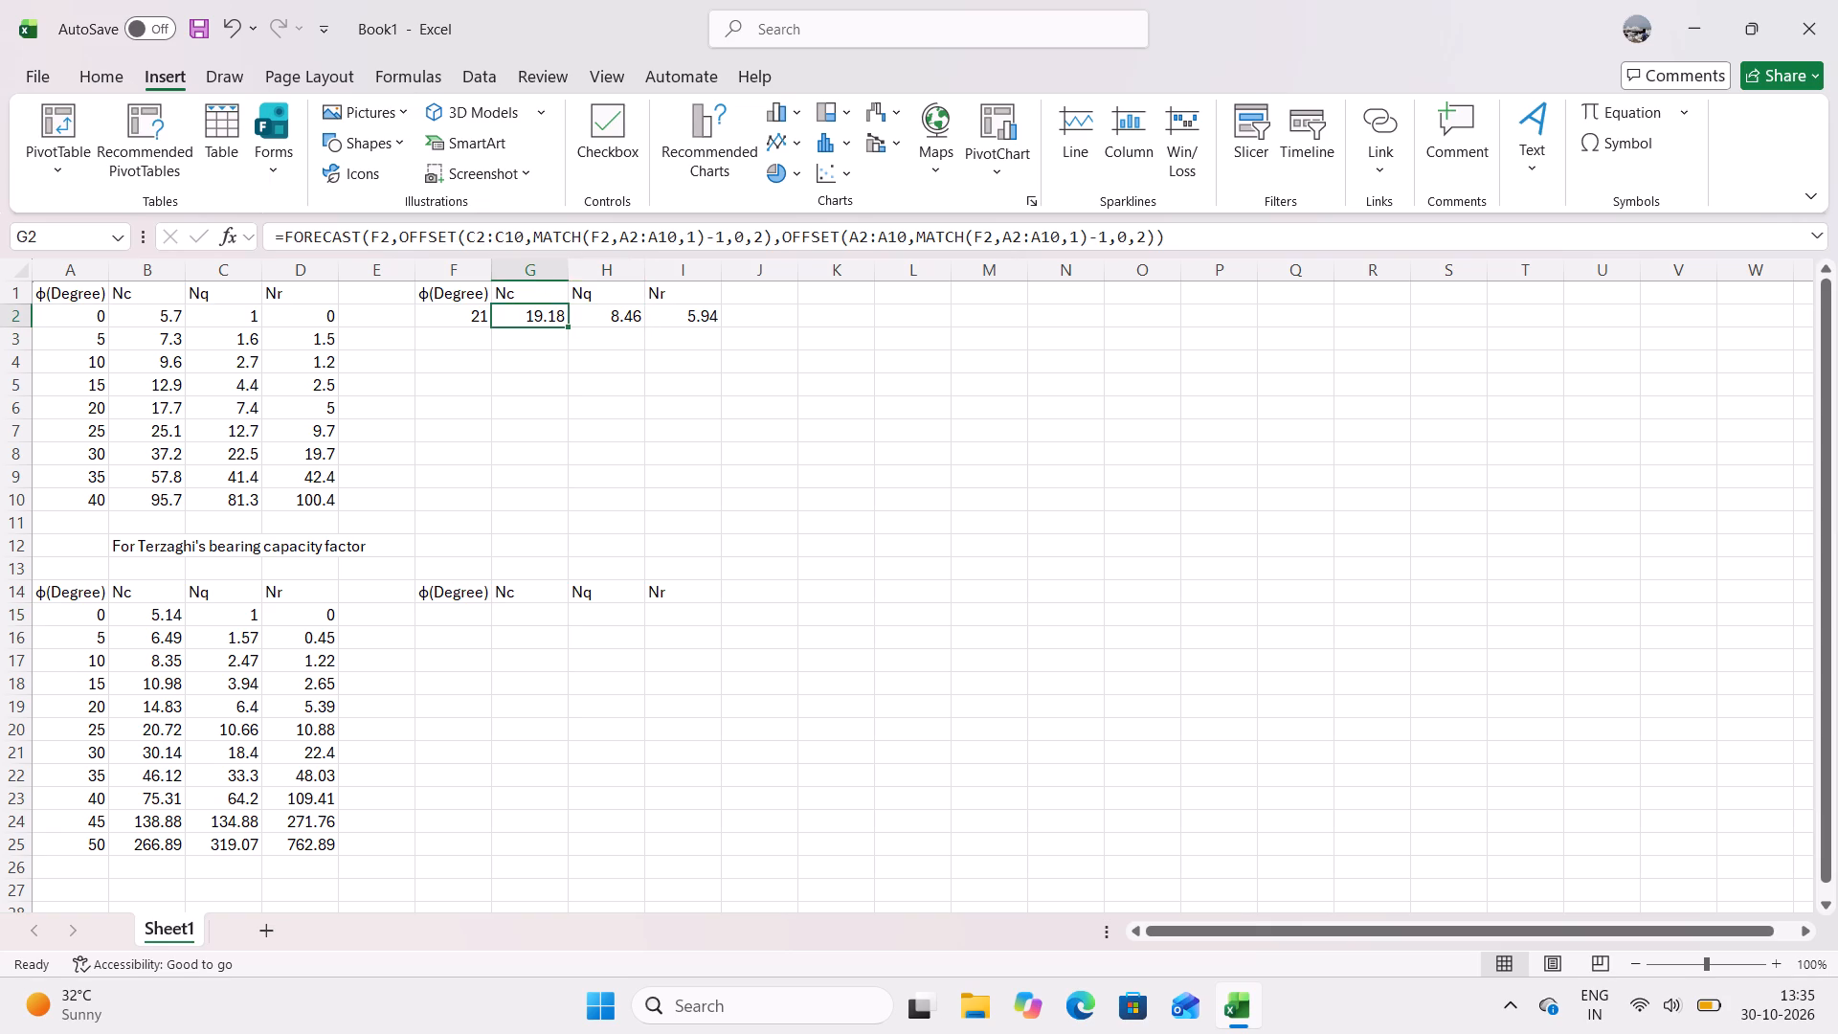
click(523, 612)
click(314, 234)
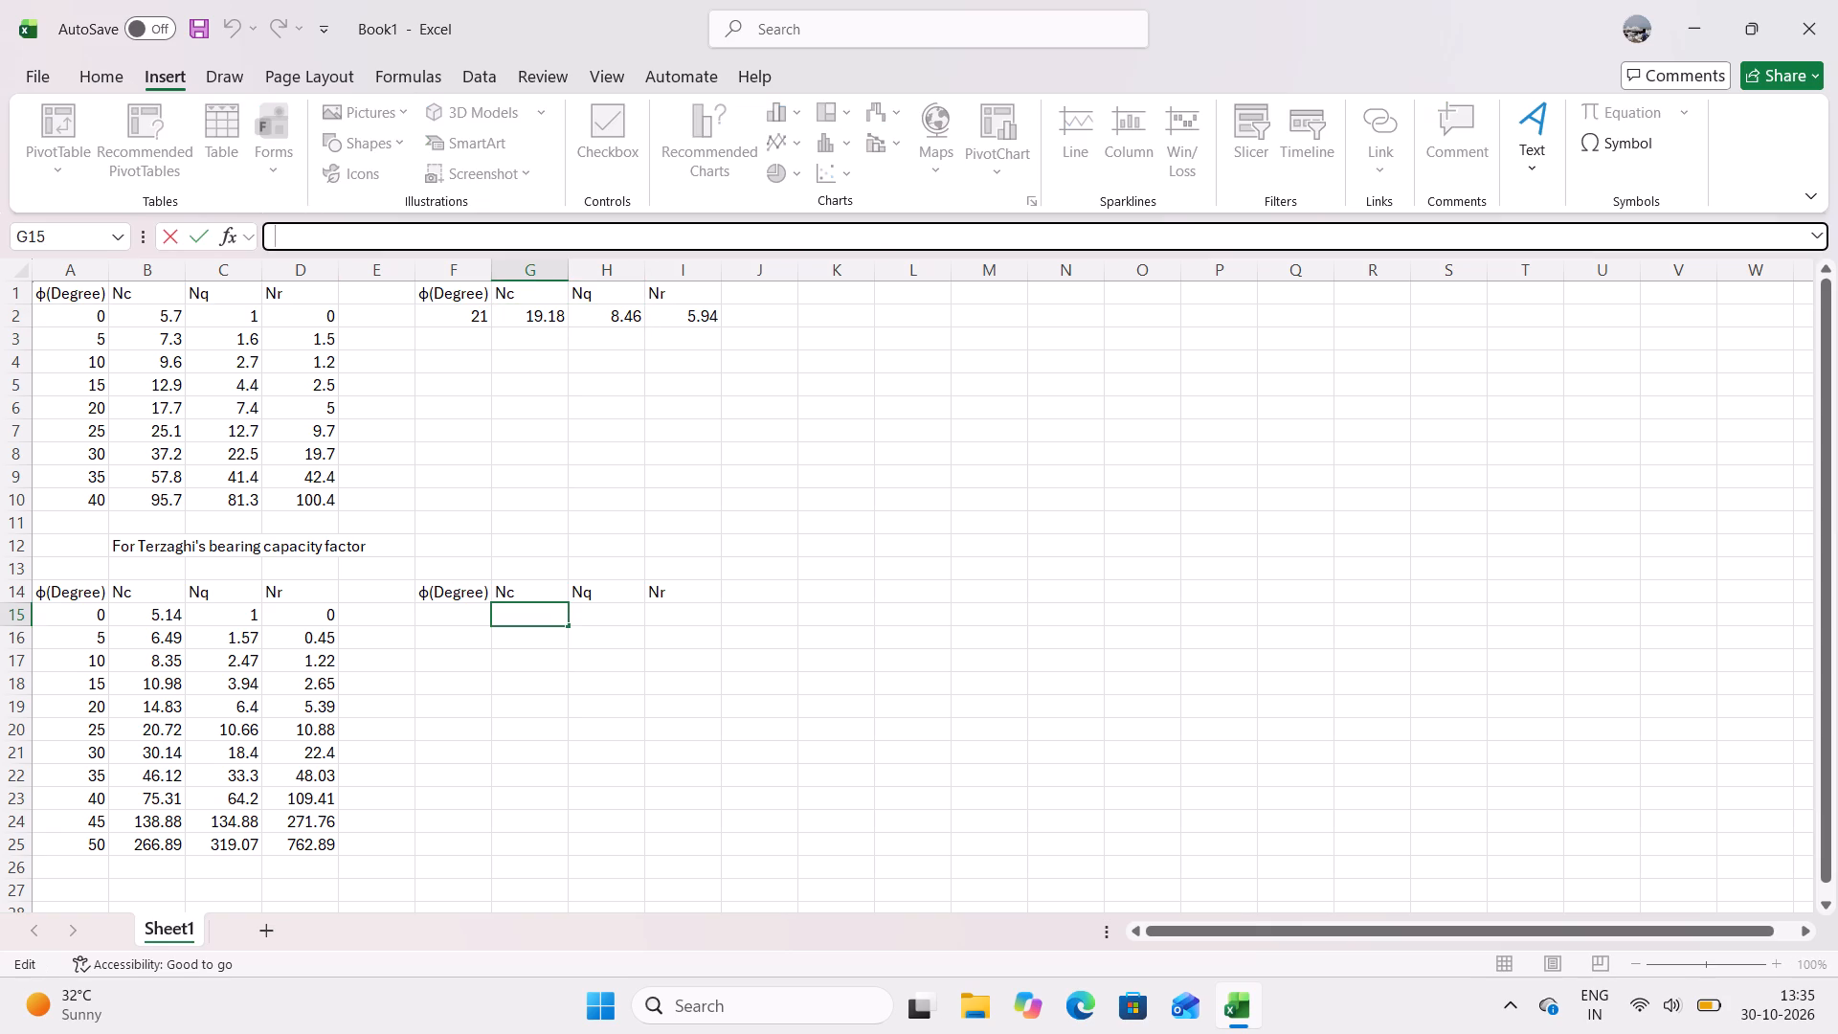
key(equal)
key(ctrl+v)
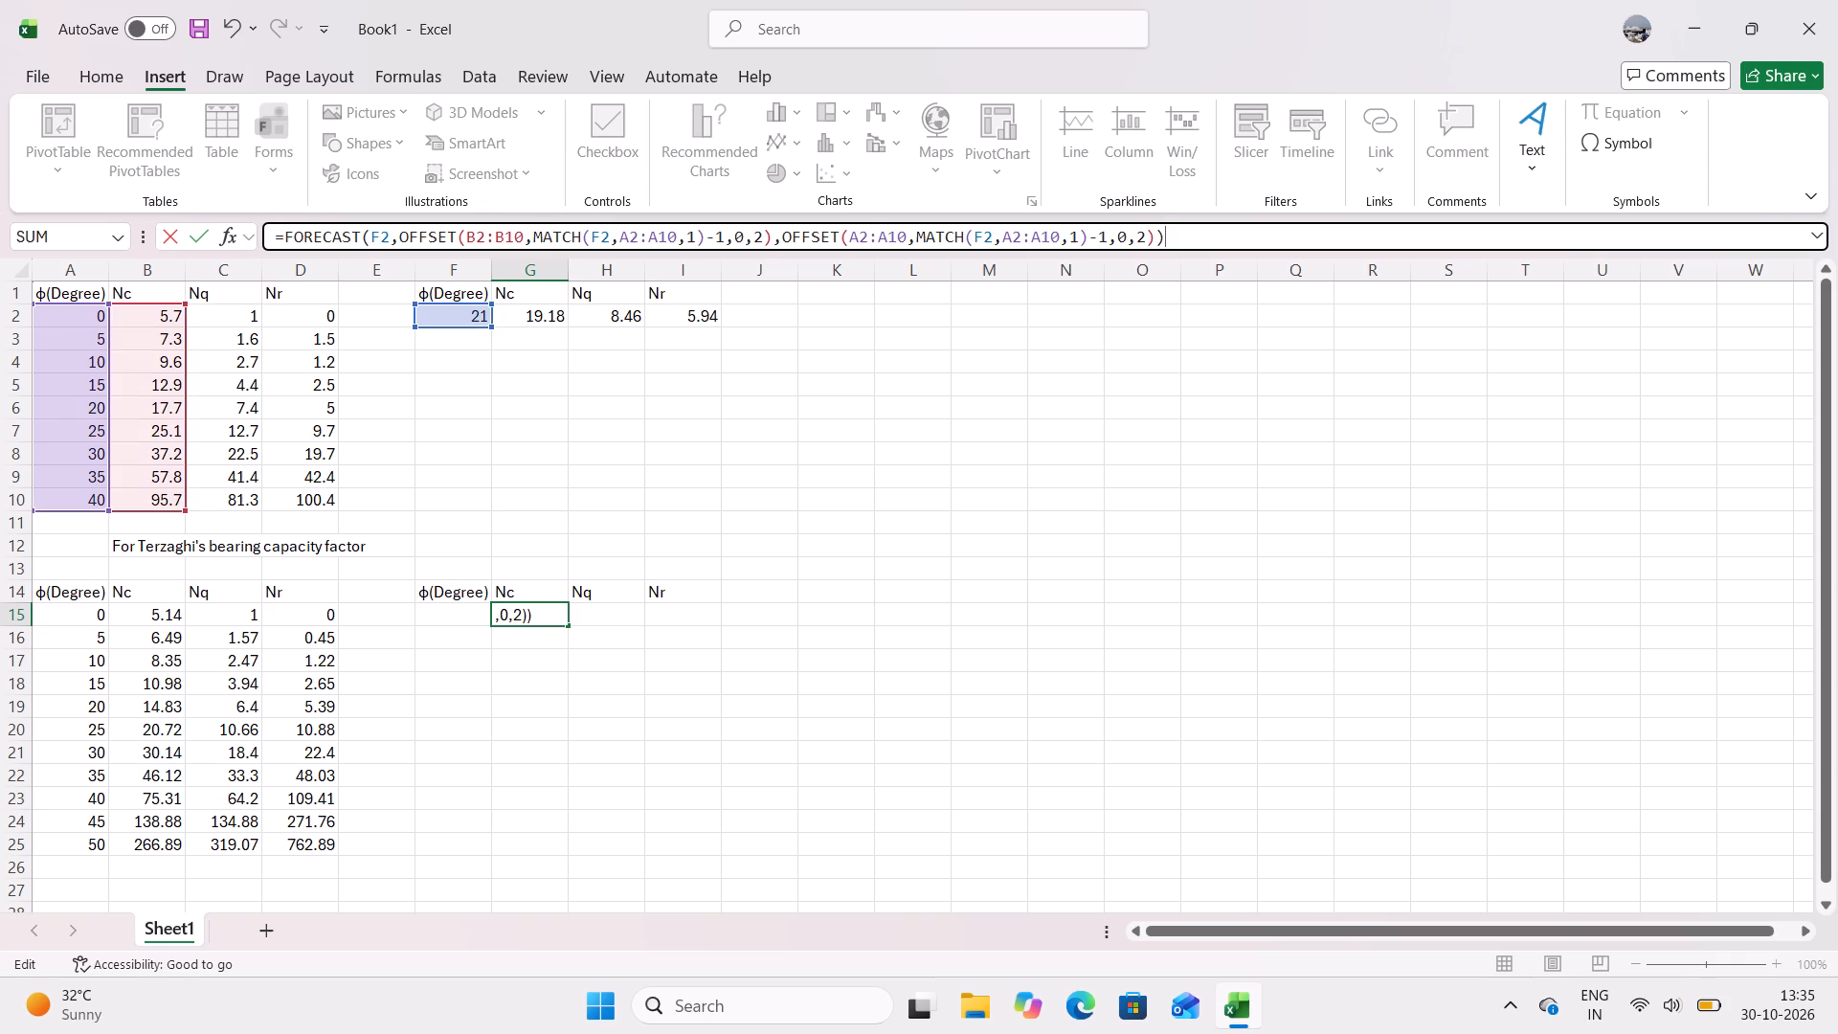
Set the first OFFSET reference in G15's formula to the Terzaghi Nc values B15:B25.
drag(523, 243, 477, 258)
drag(477, 258, 468, 266)
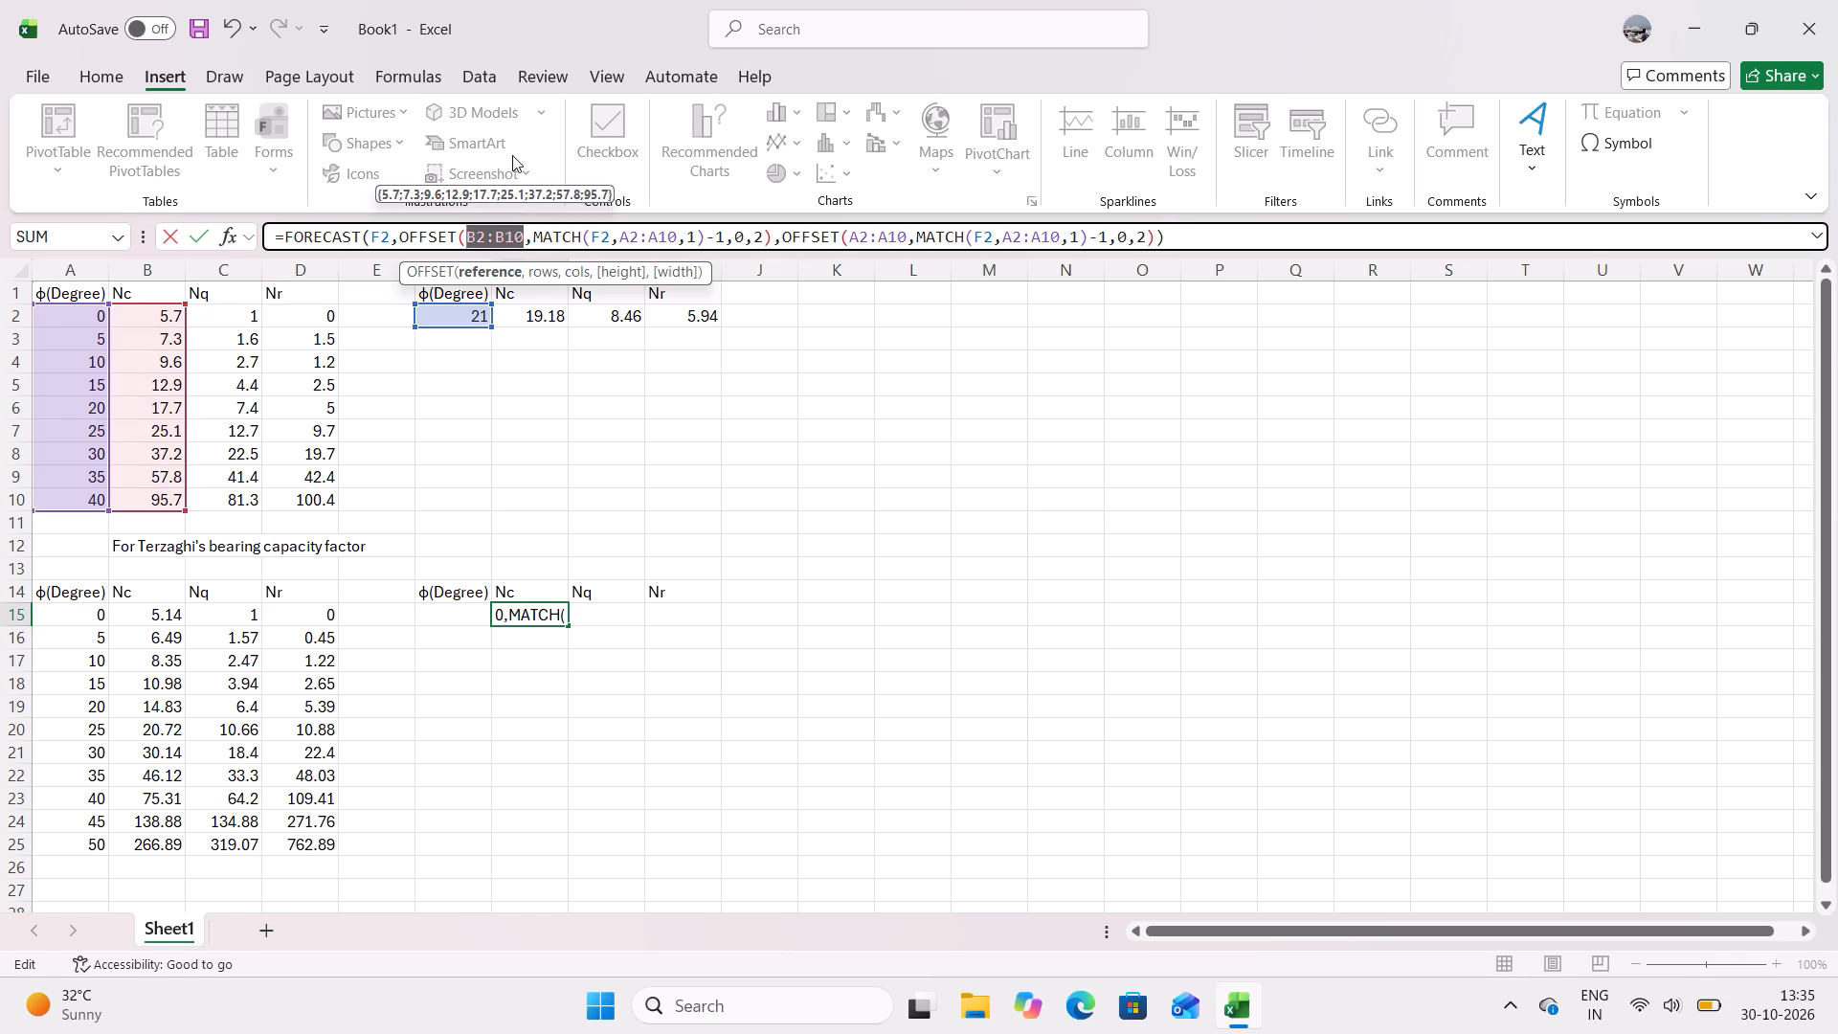
key(BackSpace)
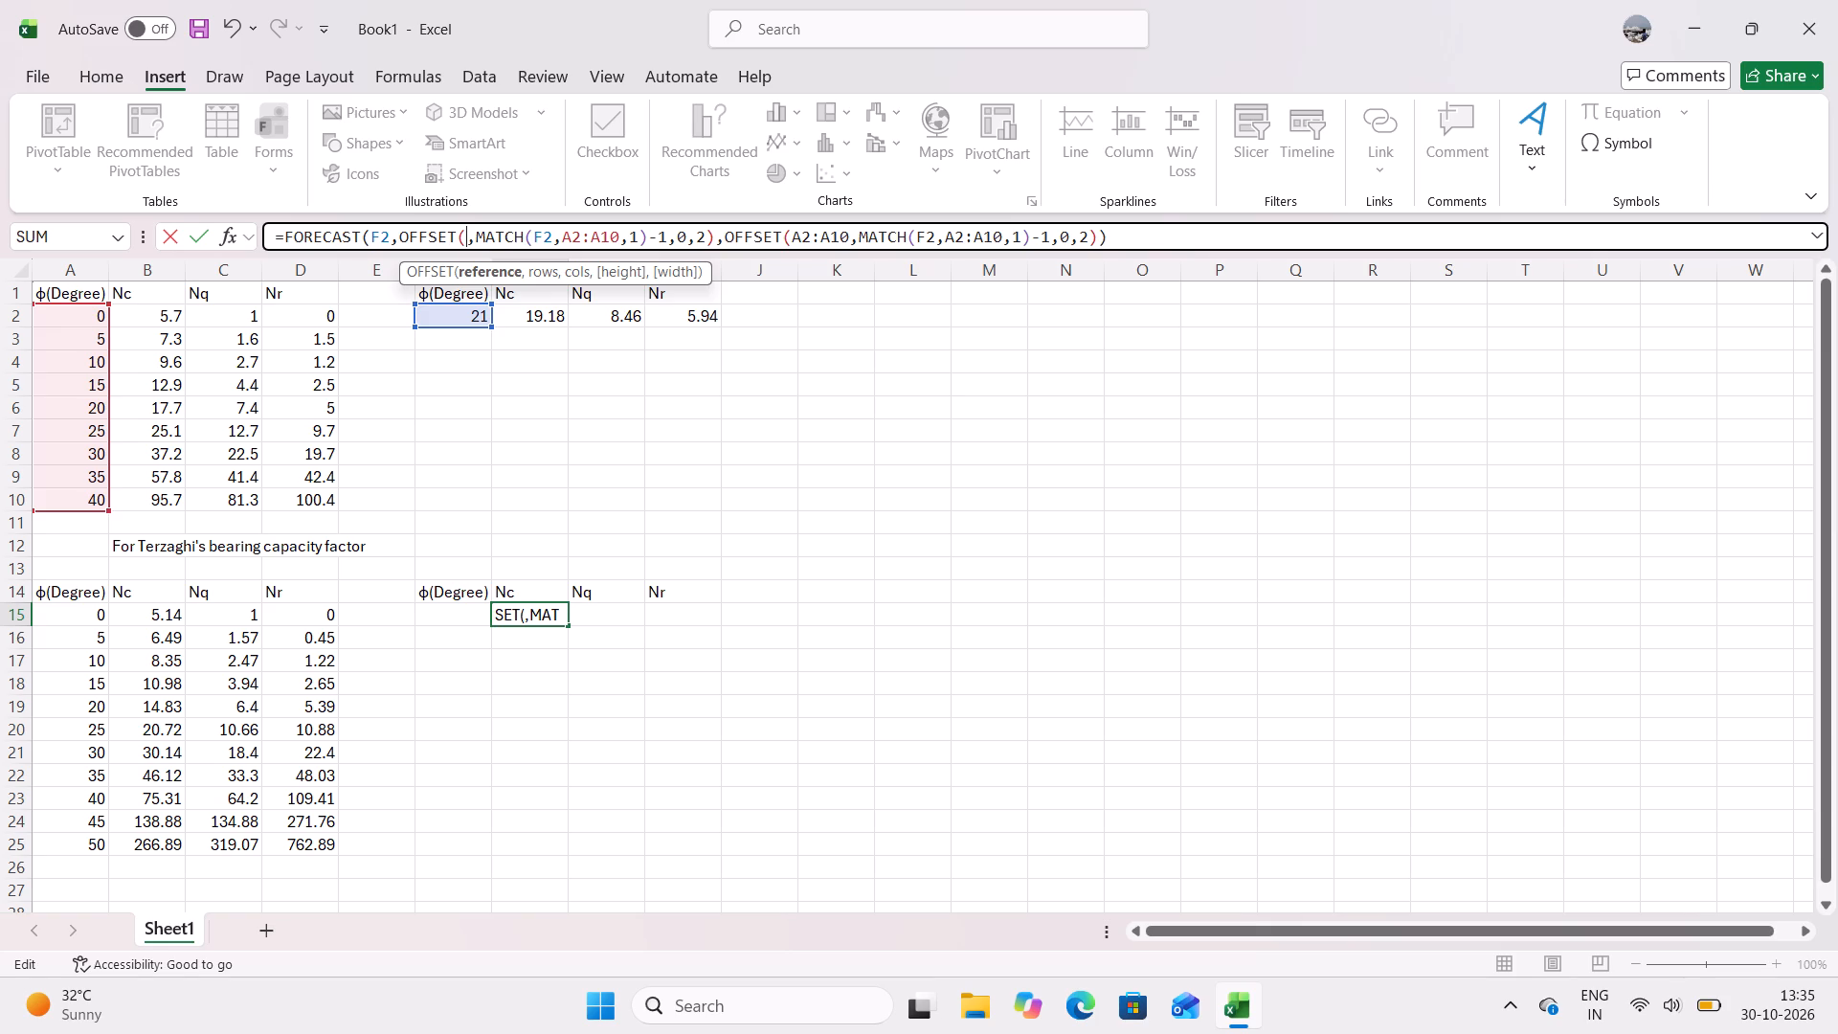
drag(147, 614, 168, 846)
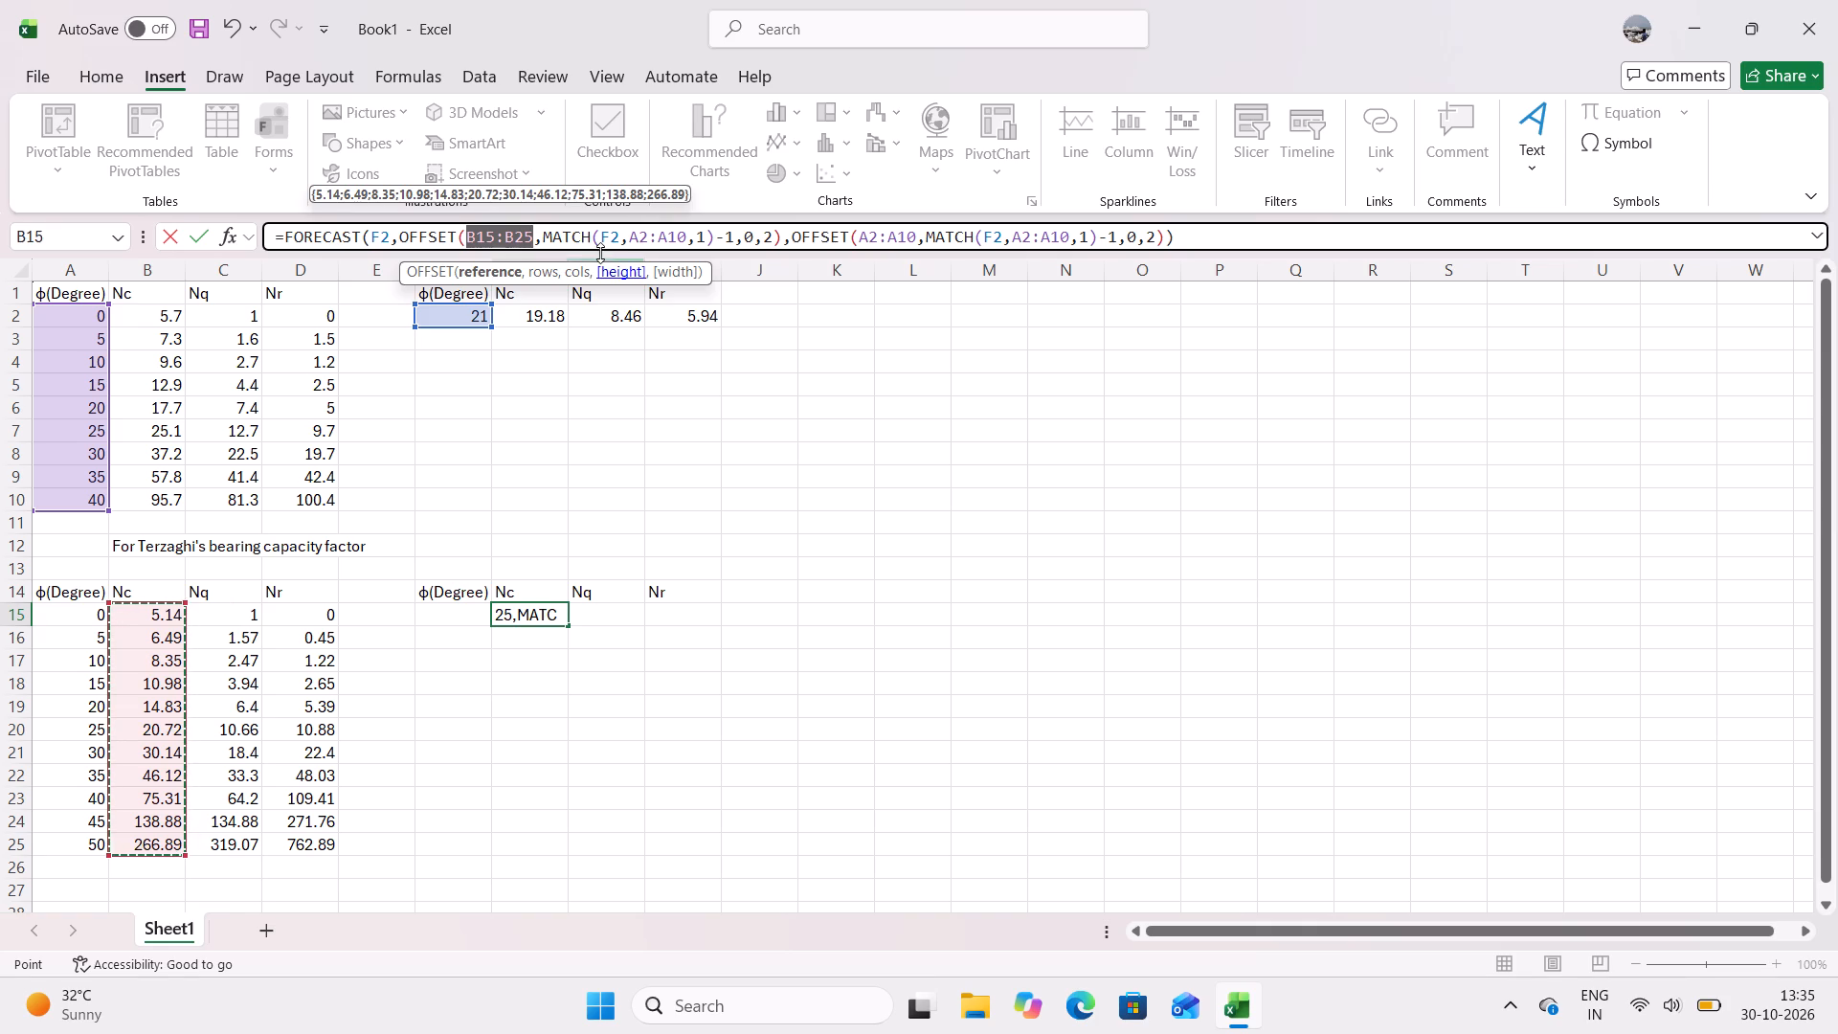
Set the first MATCH in G15's formula to look up F15 in the Terzaghi friction angles A15:A25.
click(616, 239)
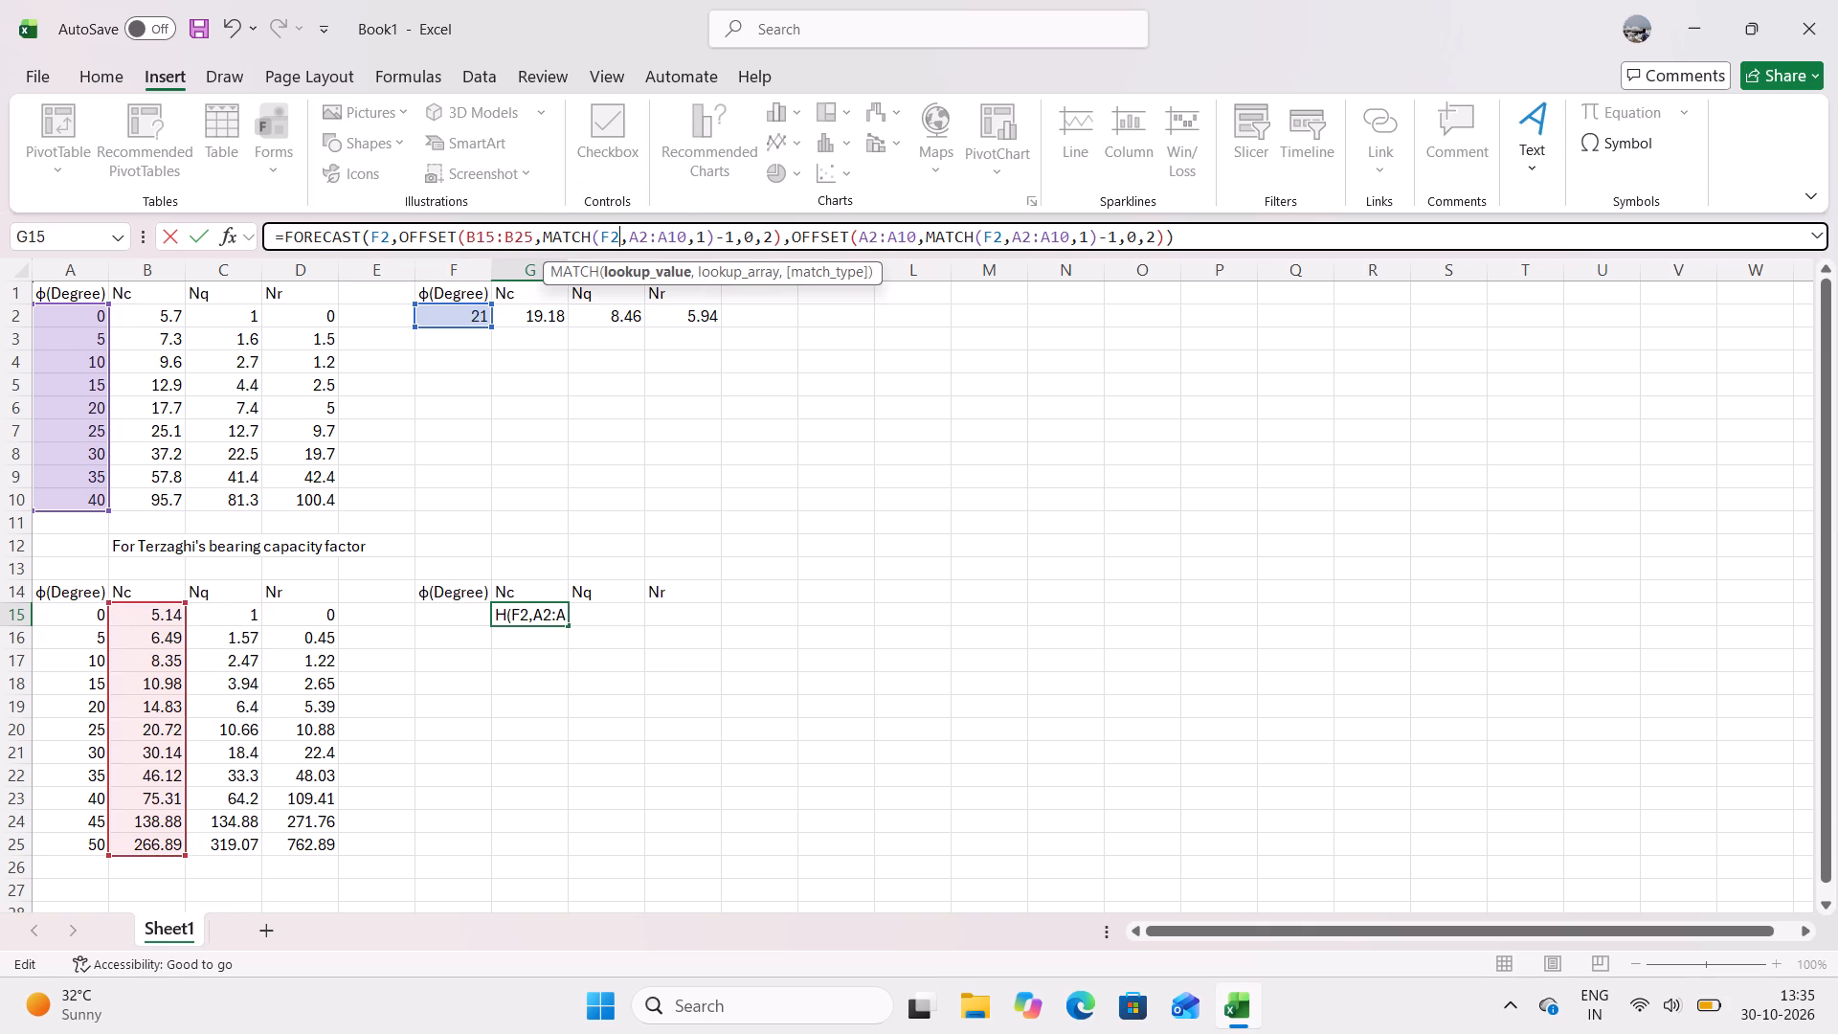
drag(616, 239, 597, 244)
key(BackSpace)
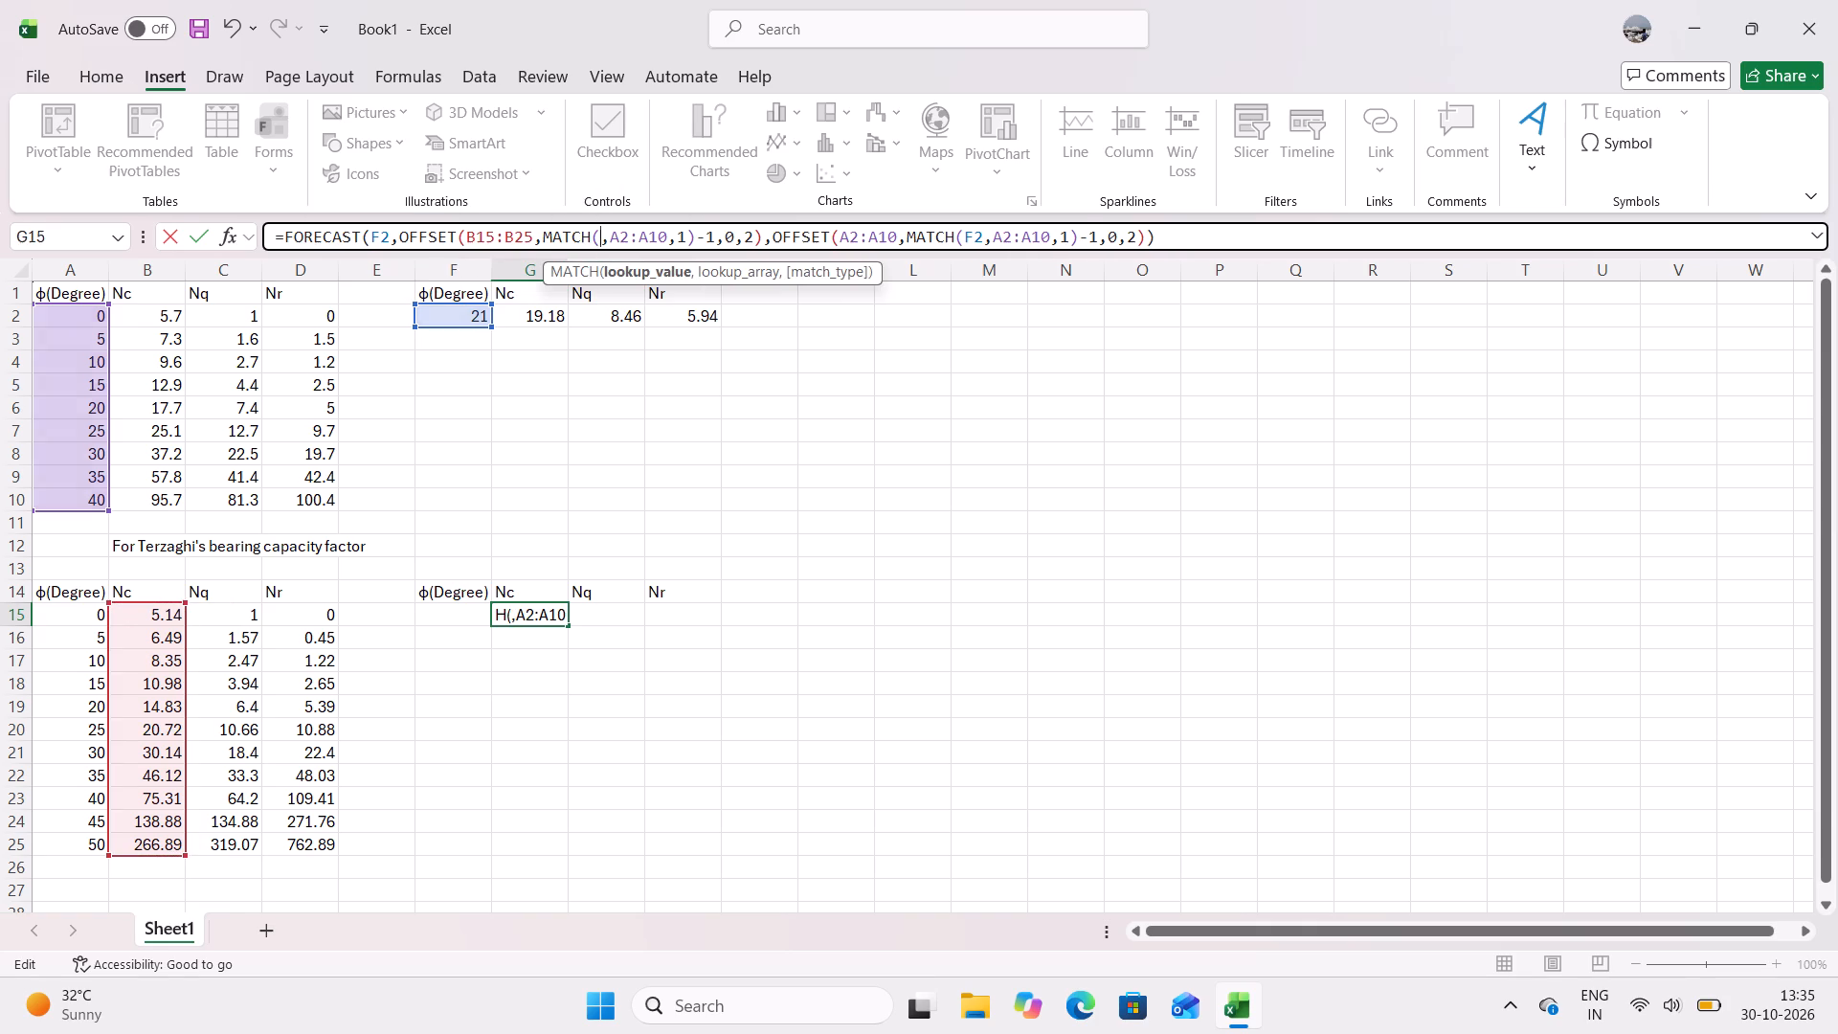
click(456, 614)
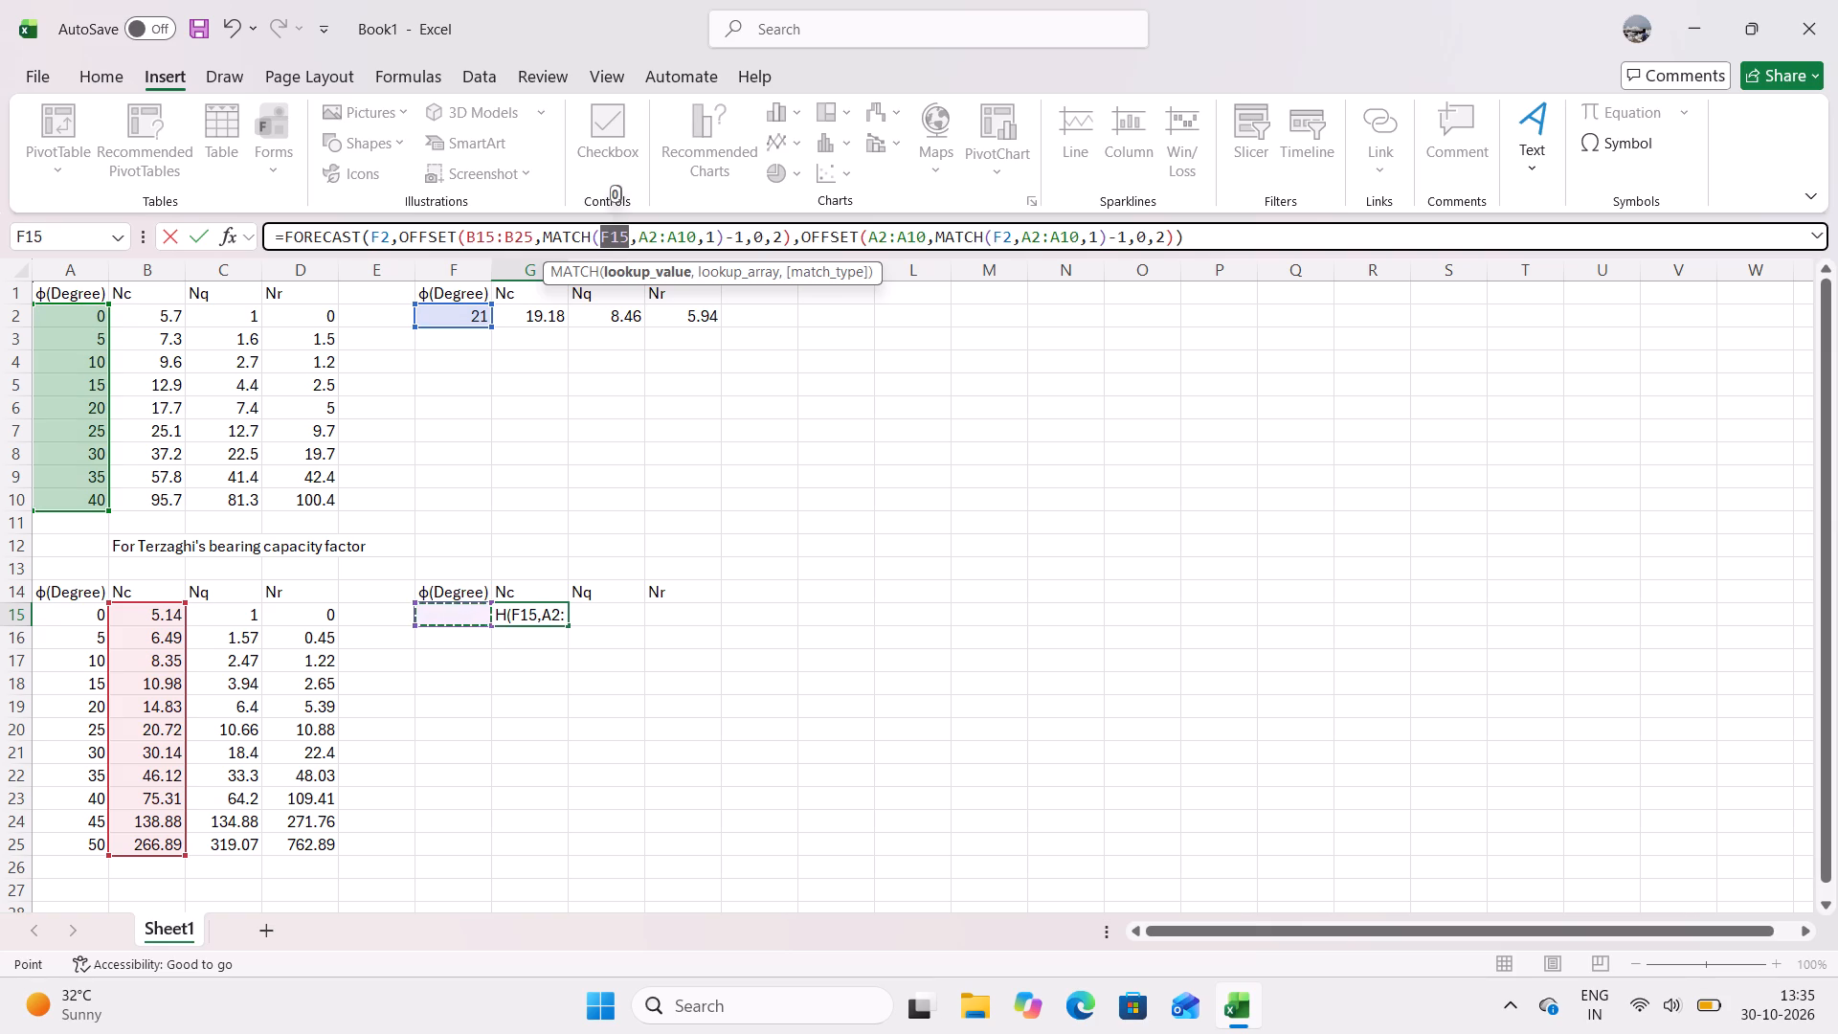
click(695, 236)
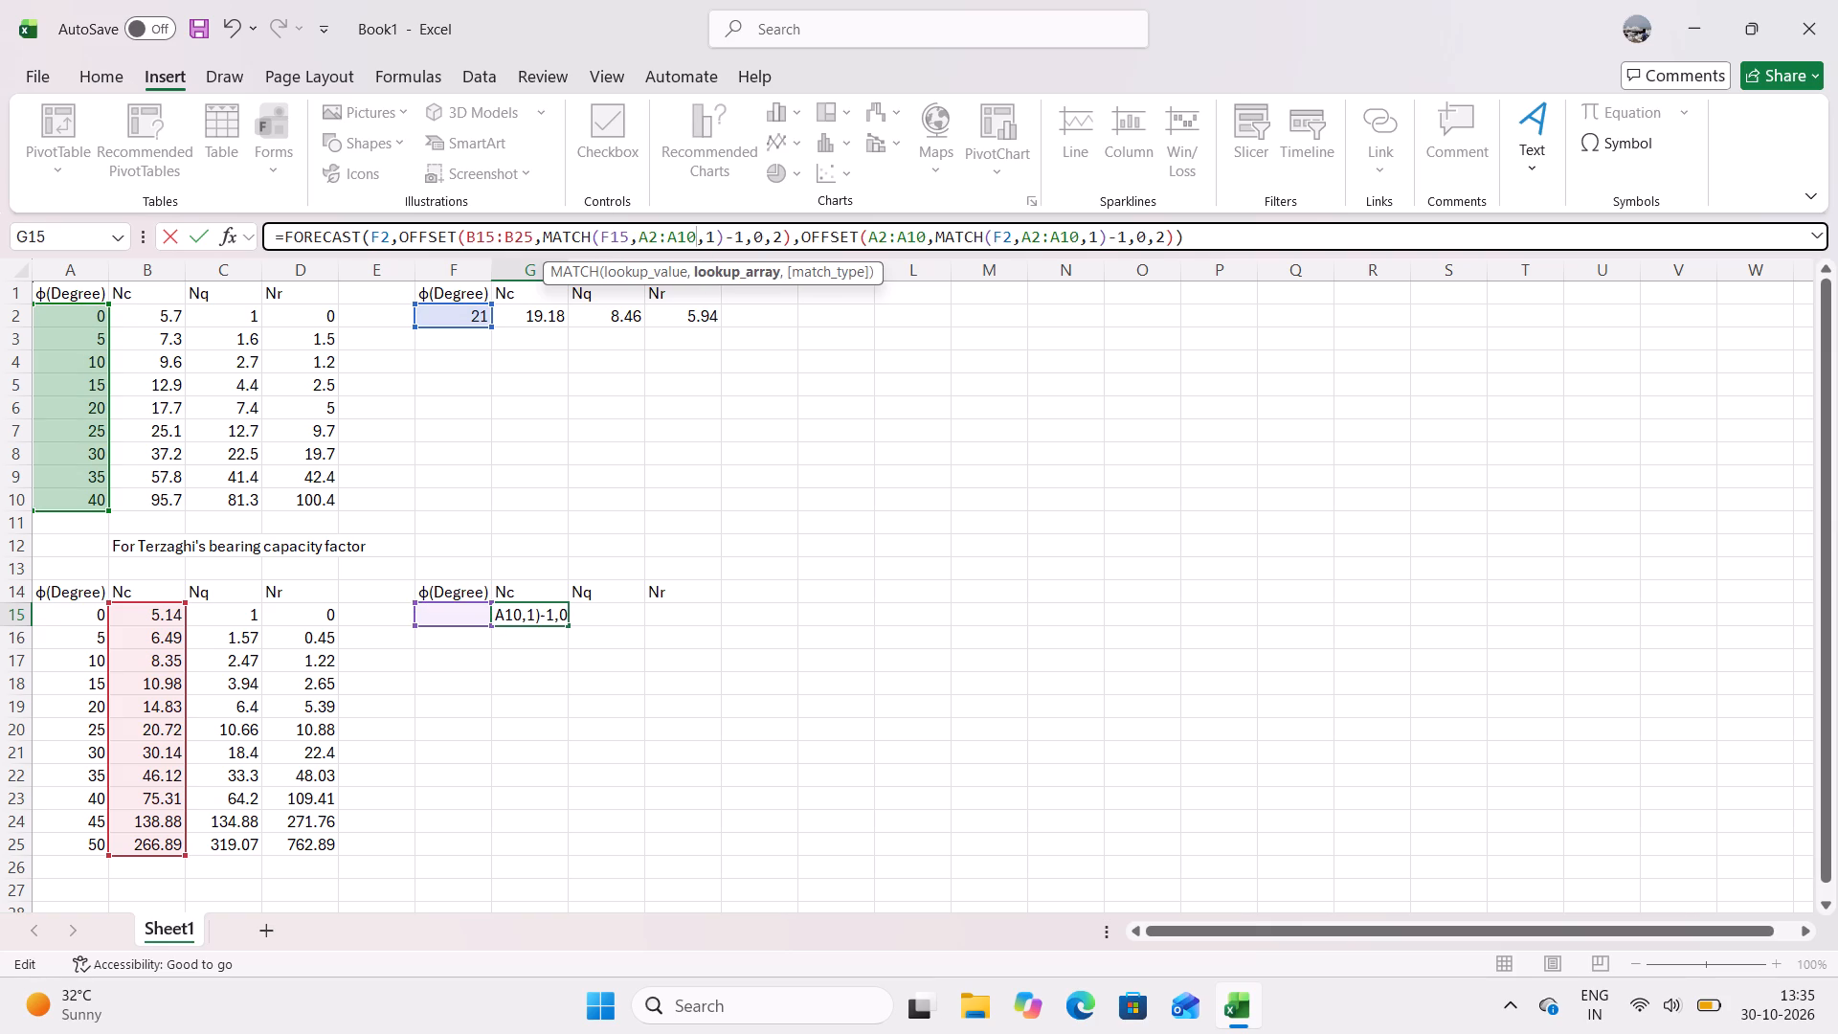
key(BackSpace)
key(BackSpace)
key(BackSpace)
key(BackSpace)
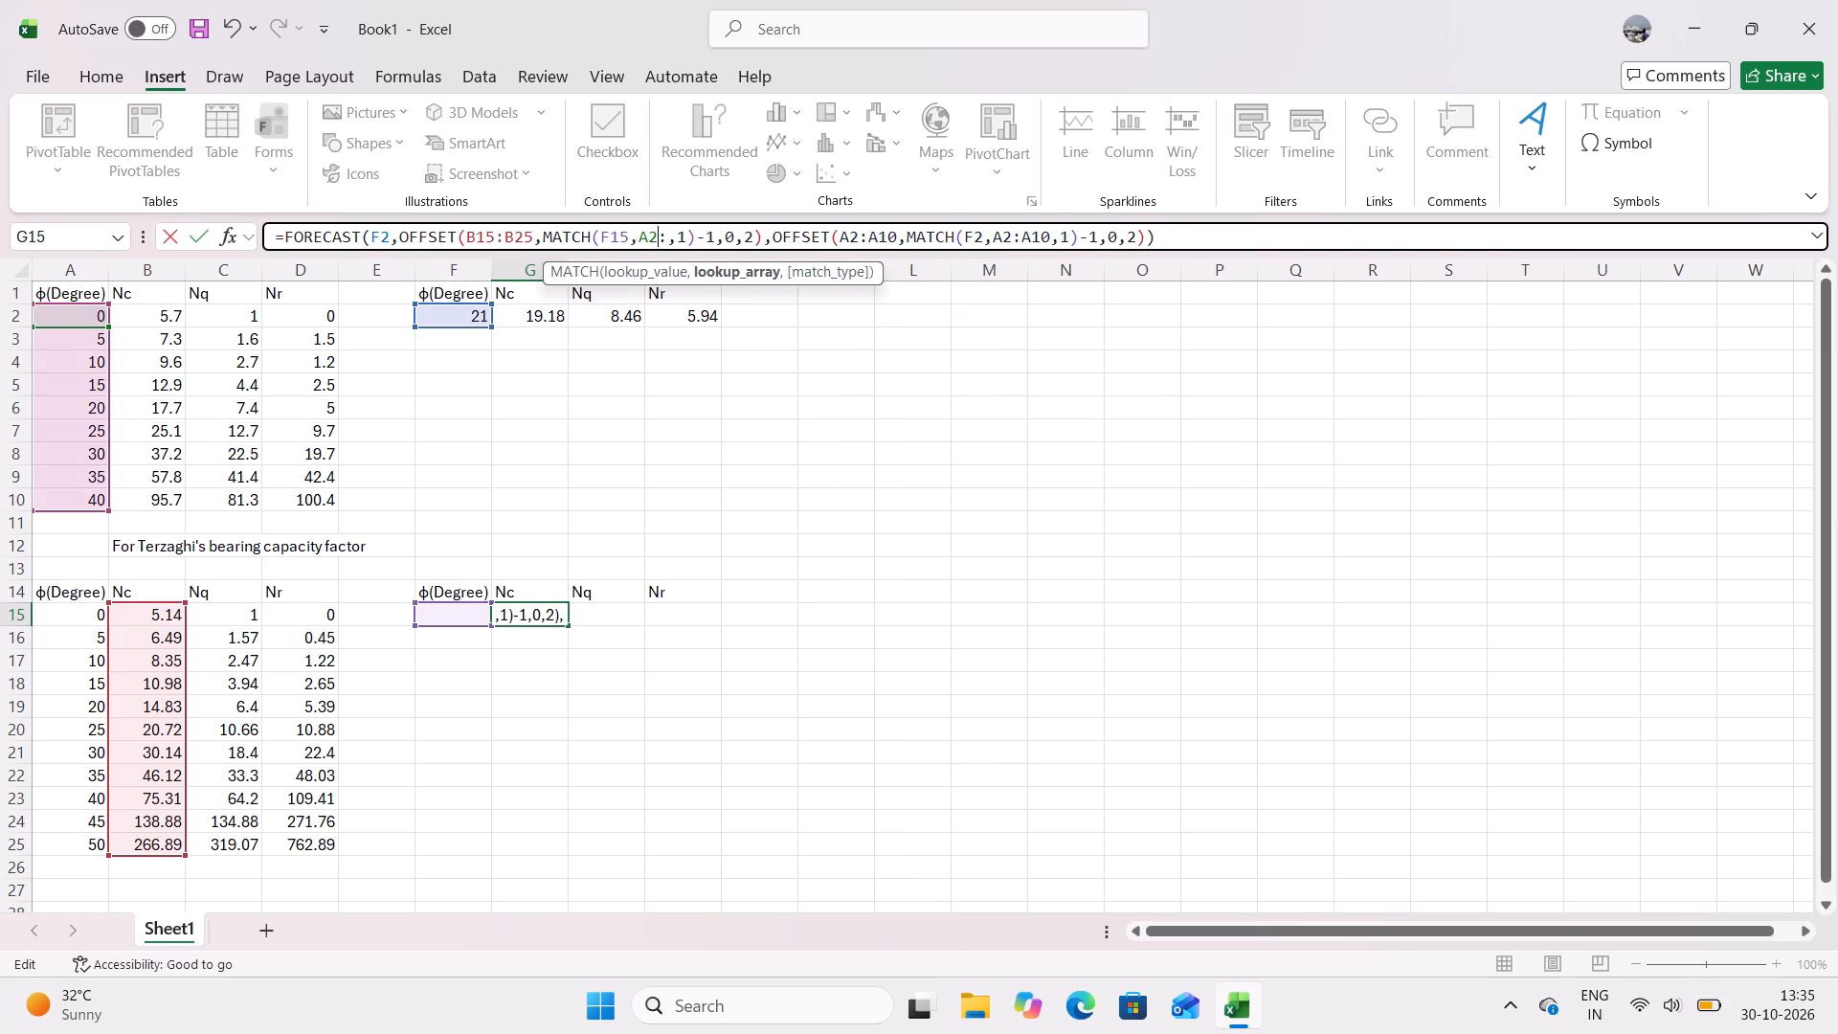
key(BackSpace)
key(BackSpace)
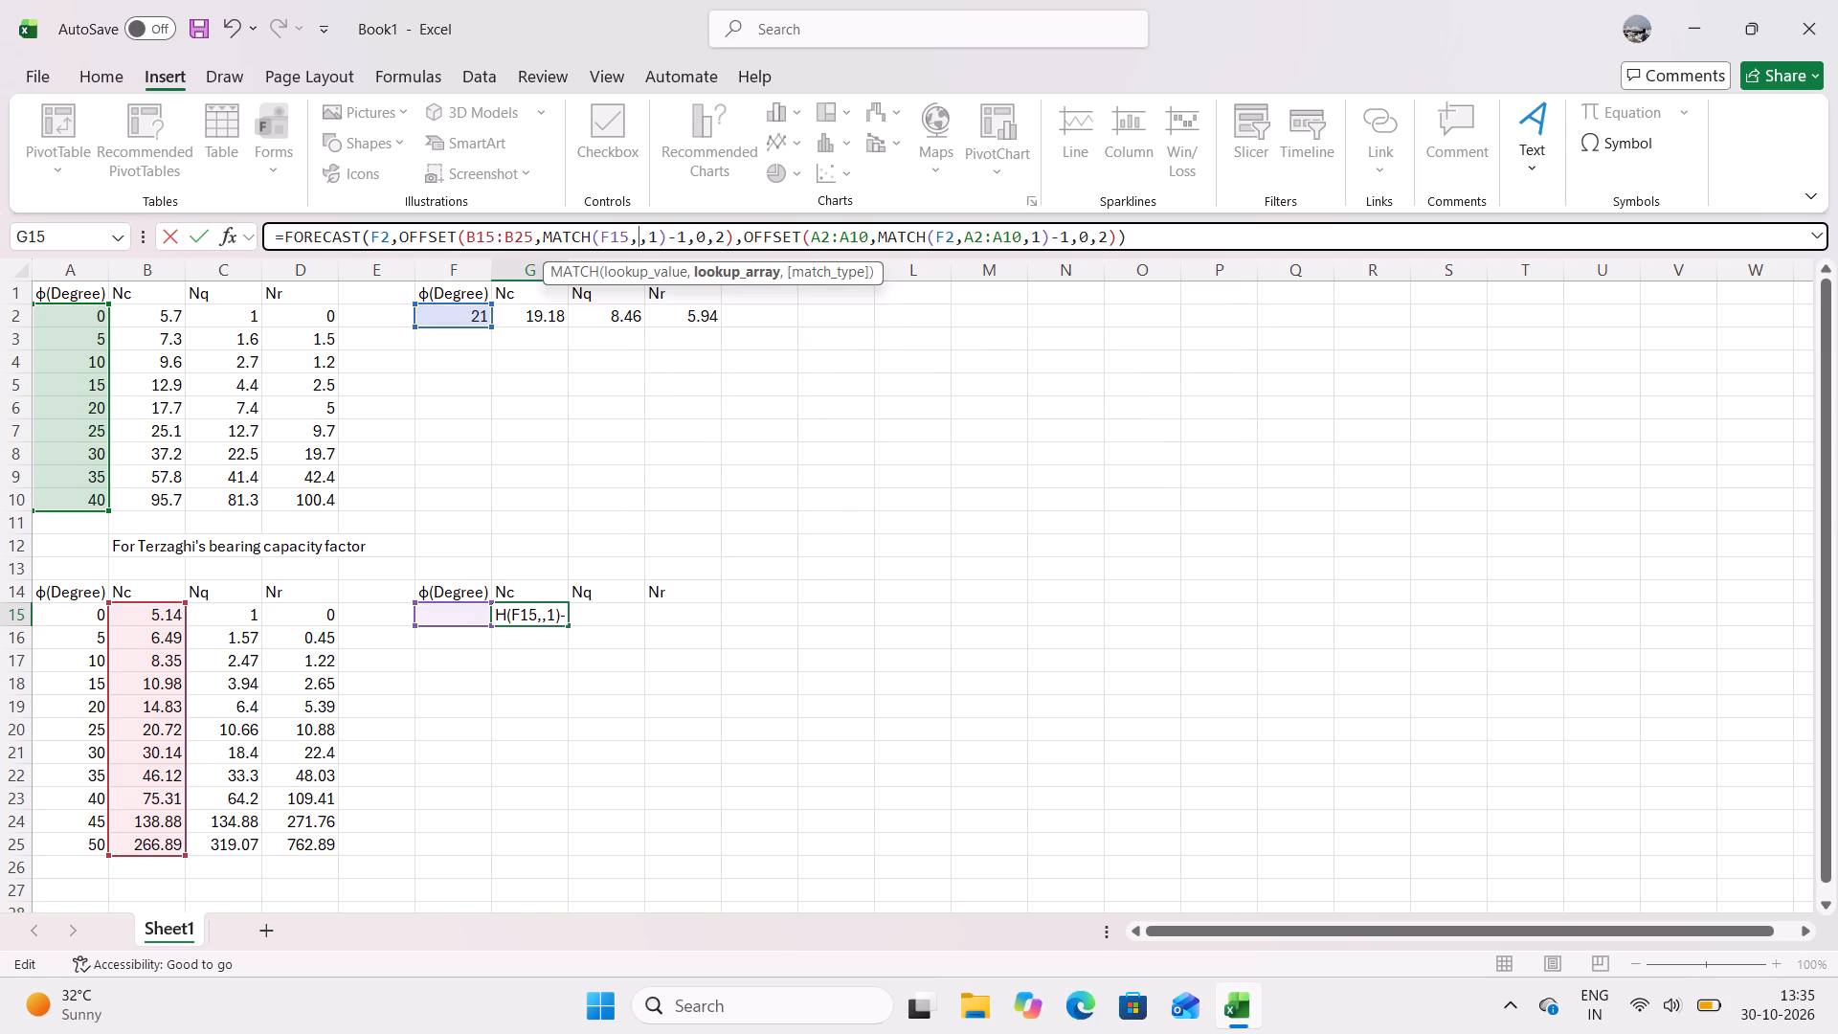
drag(84, 613, 115, 831)
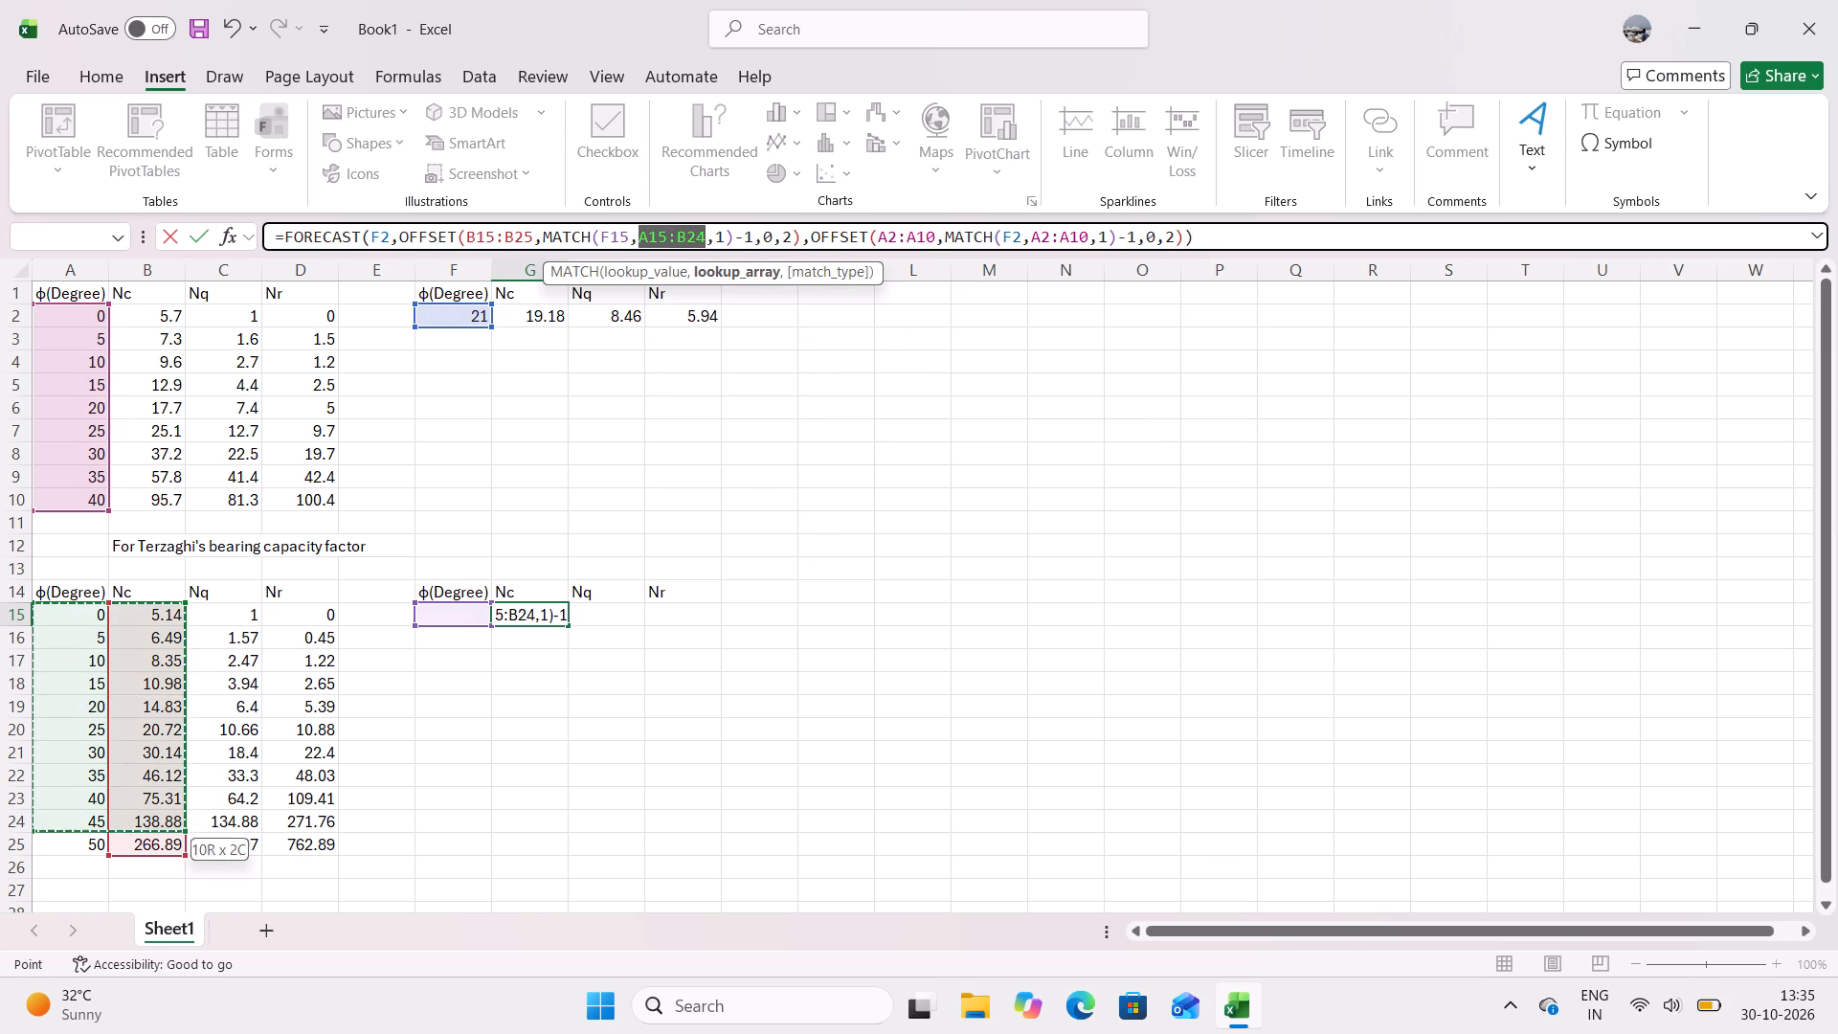
drag(115, 831, 92, 838)
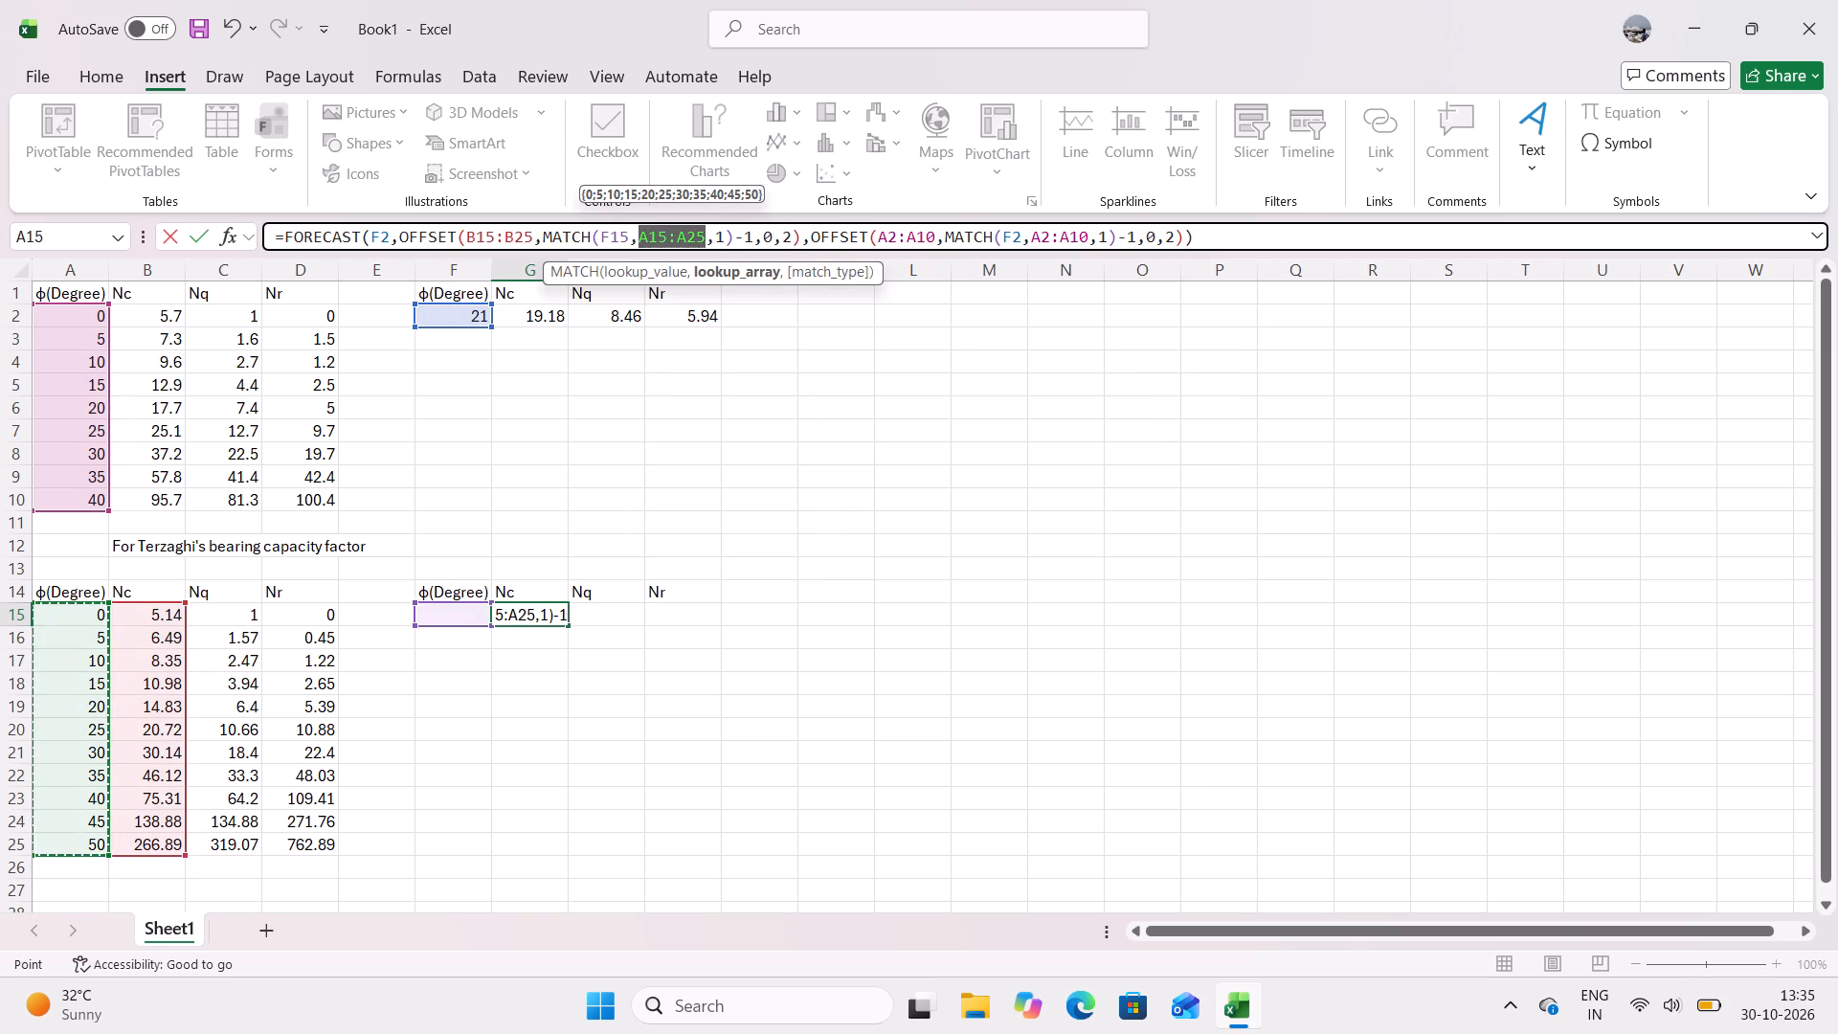
Set the second OFFSET reference in G15's formula to the Terzaghi friction angles A15:A25.
click(931, 236)
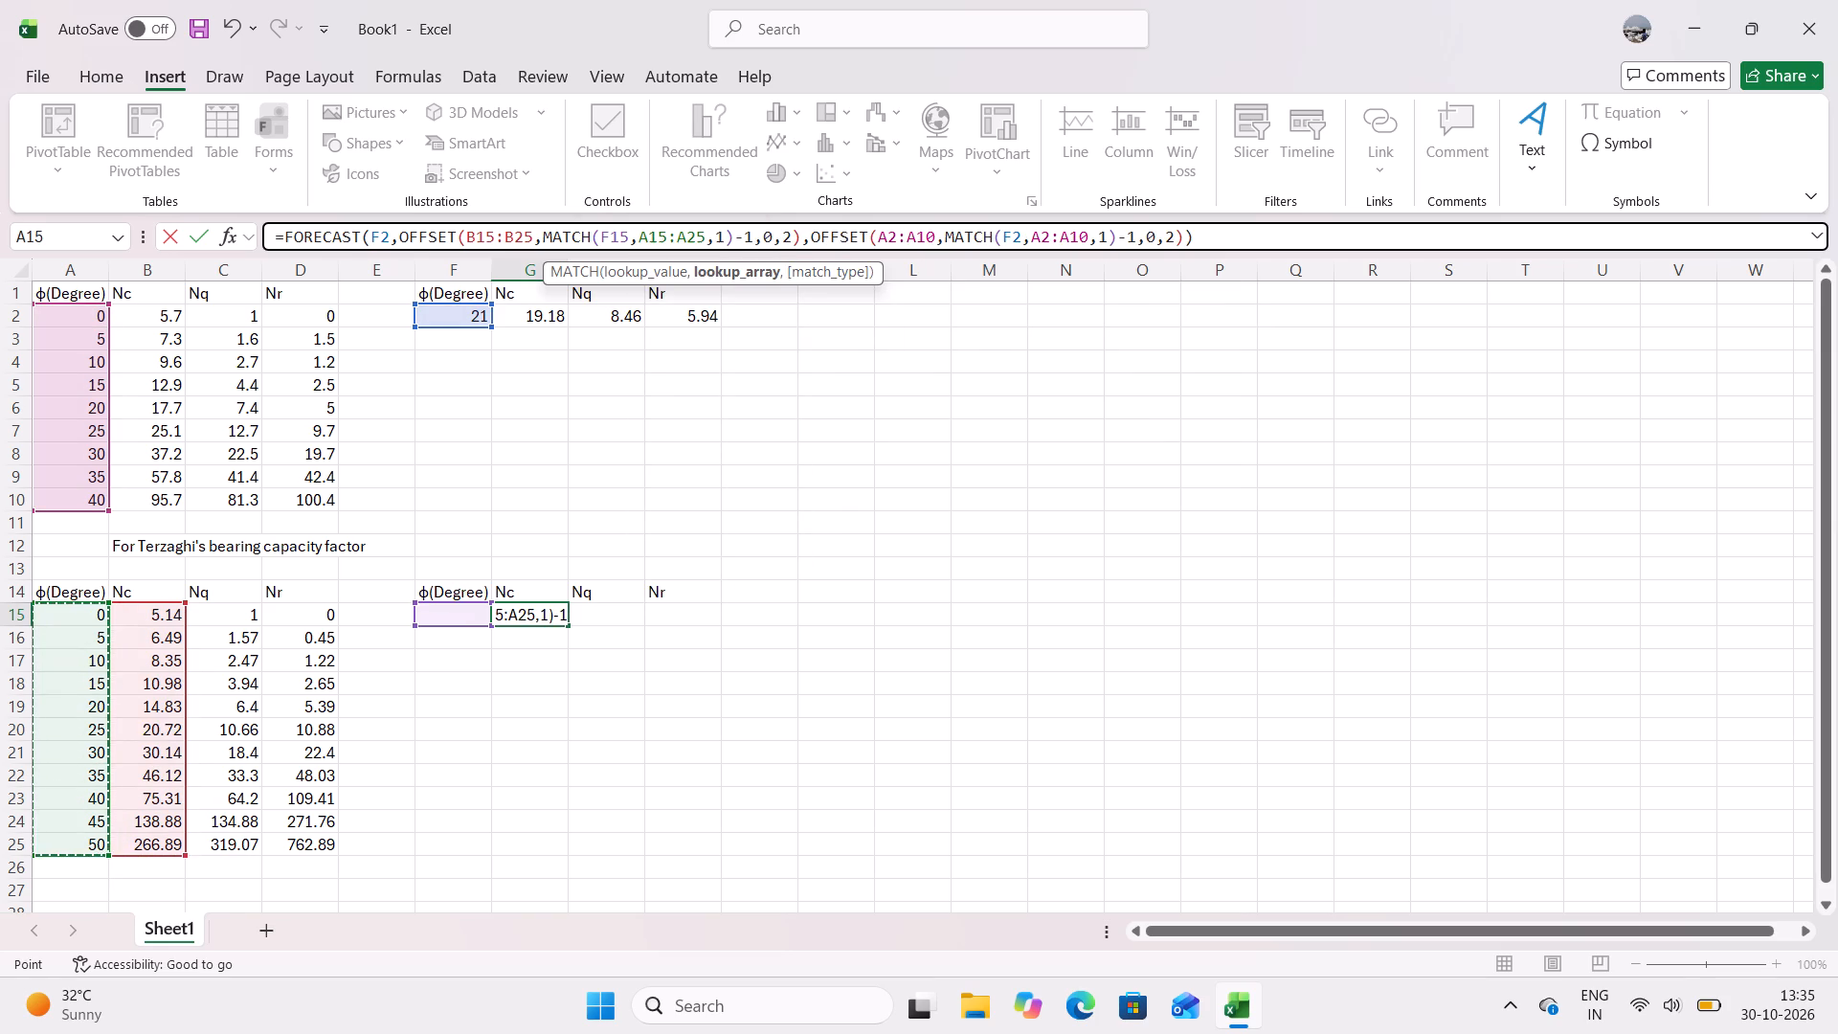
drag(931, 236, 893, 232)
key(BackSpace)
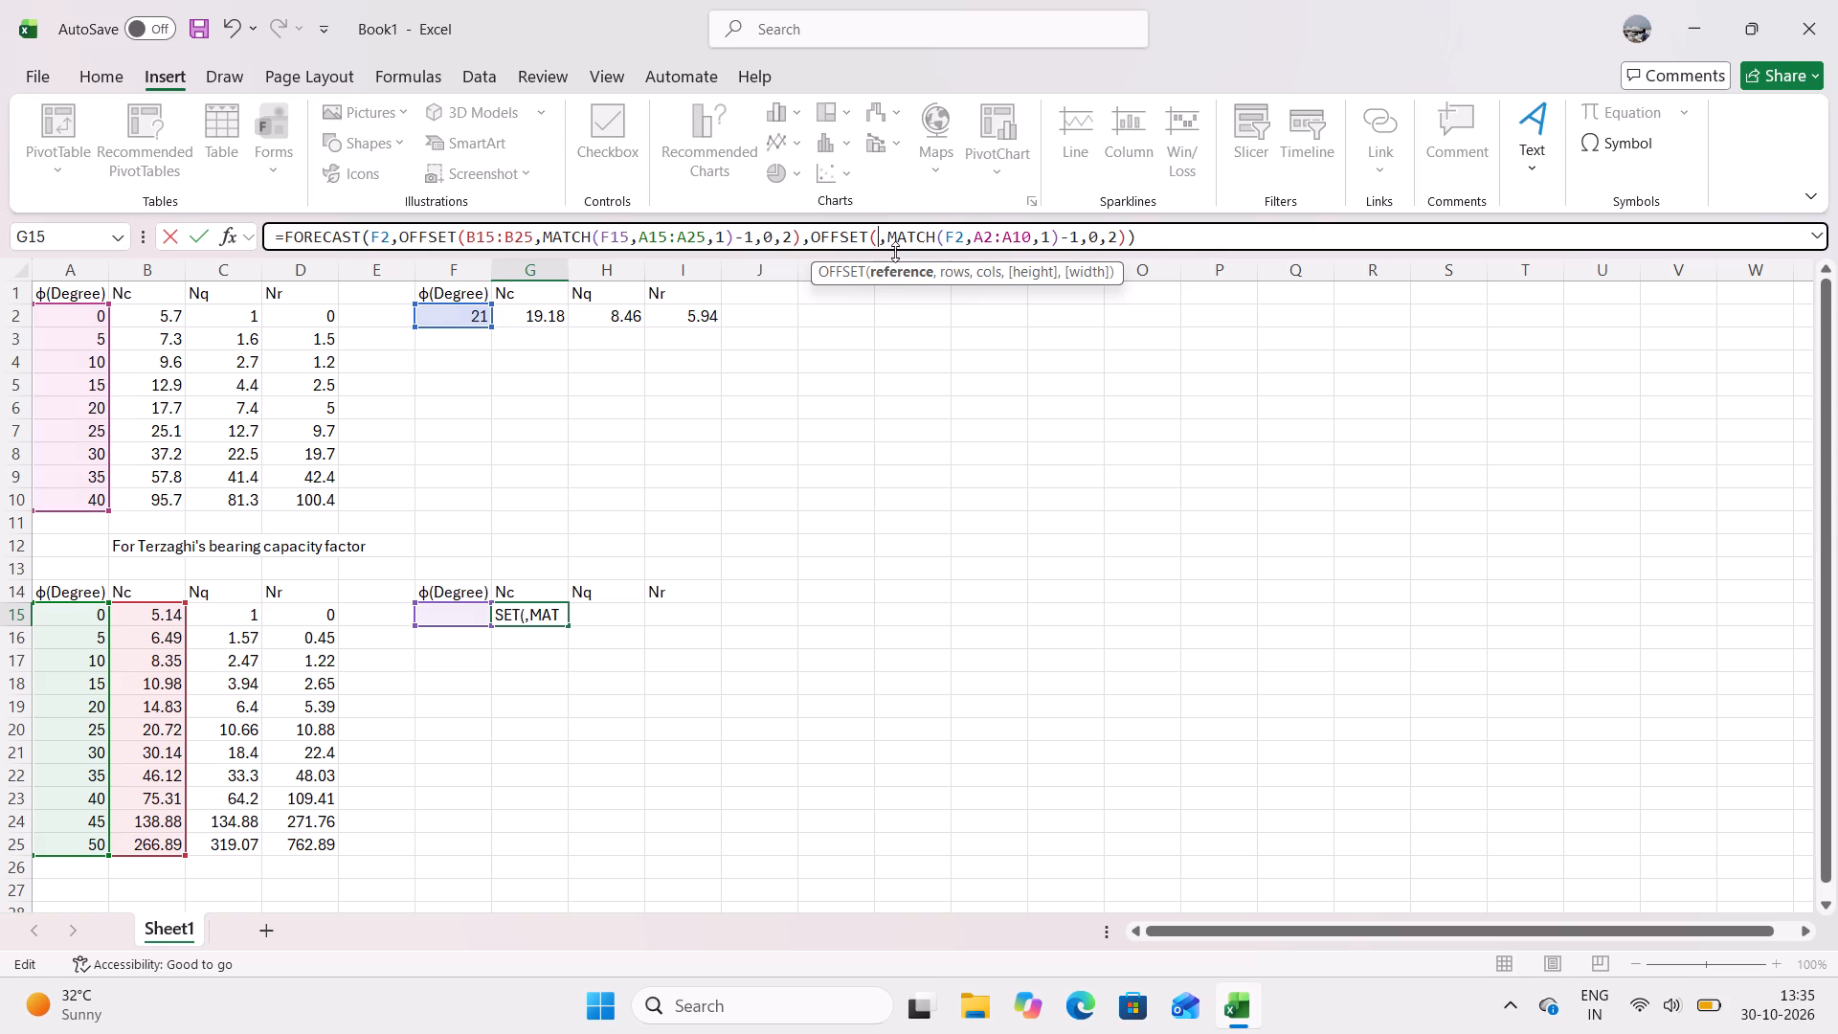
drag(75, 612, 97, 731)
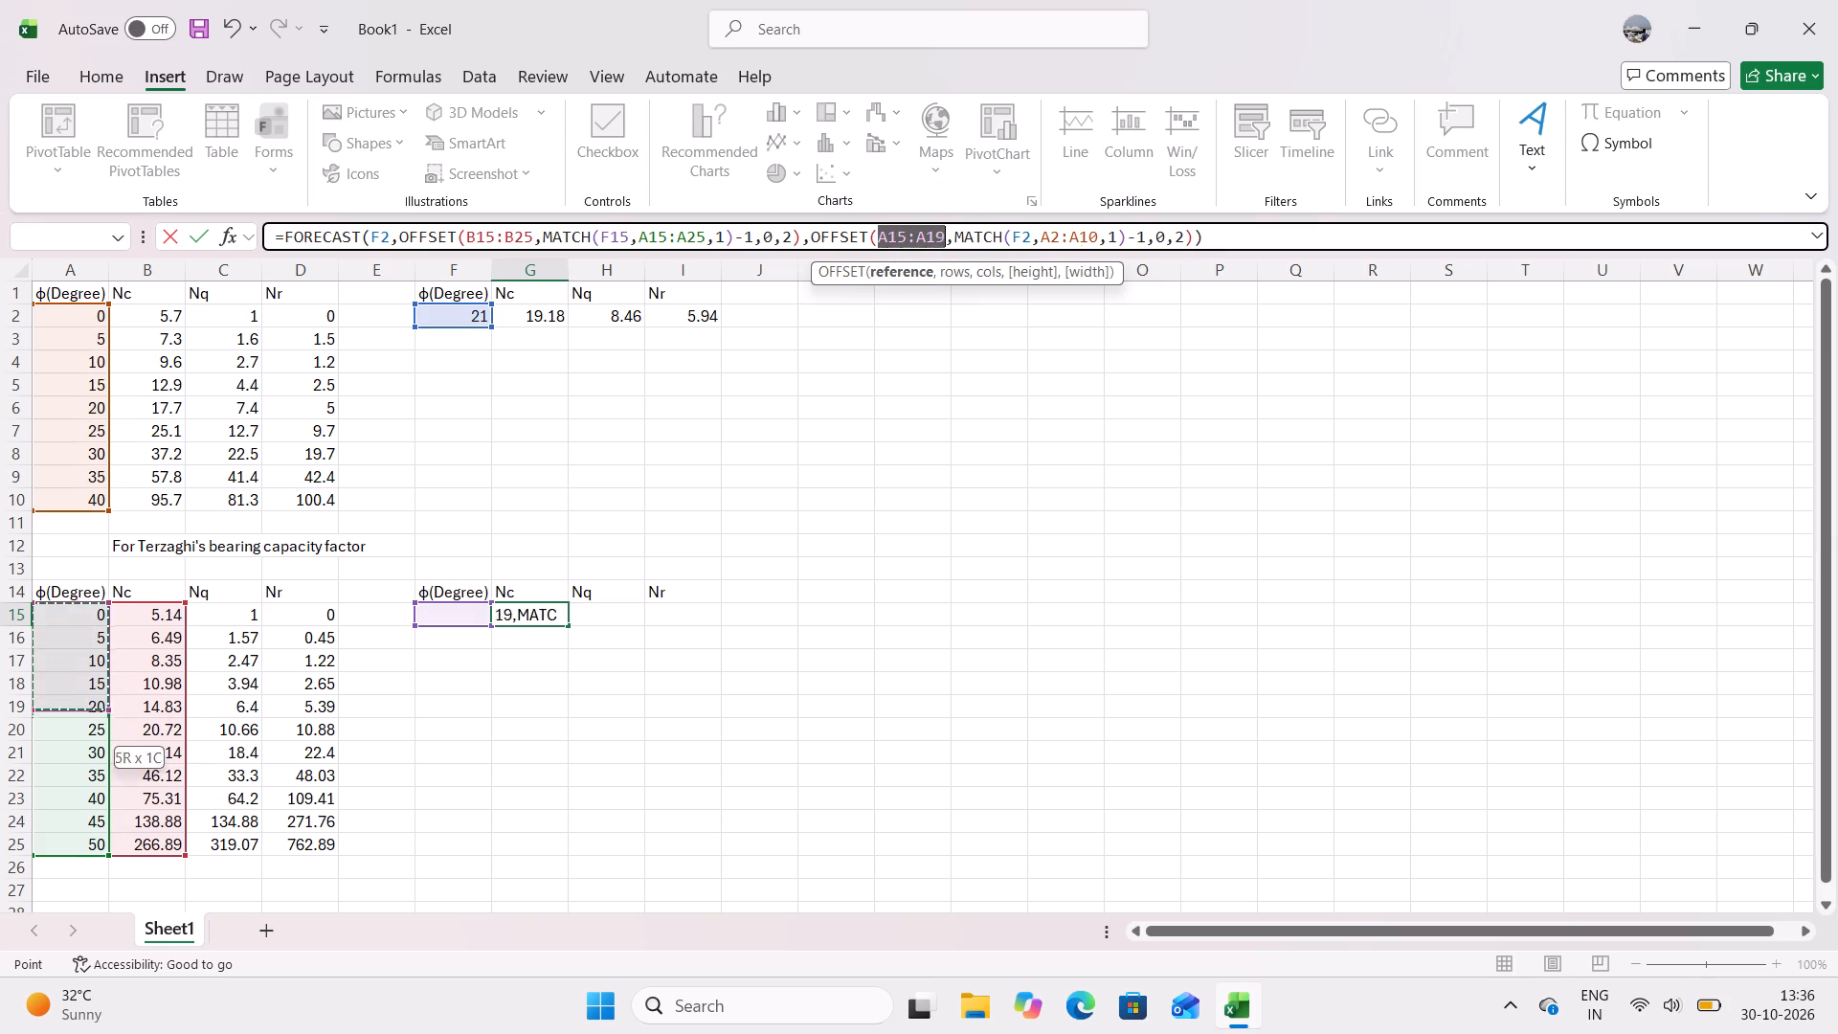
drag(97, 731, 77, 846)
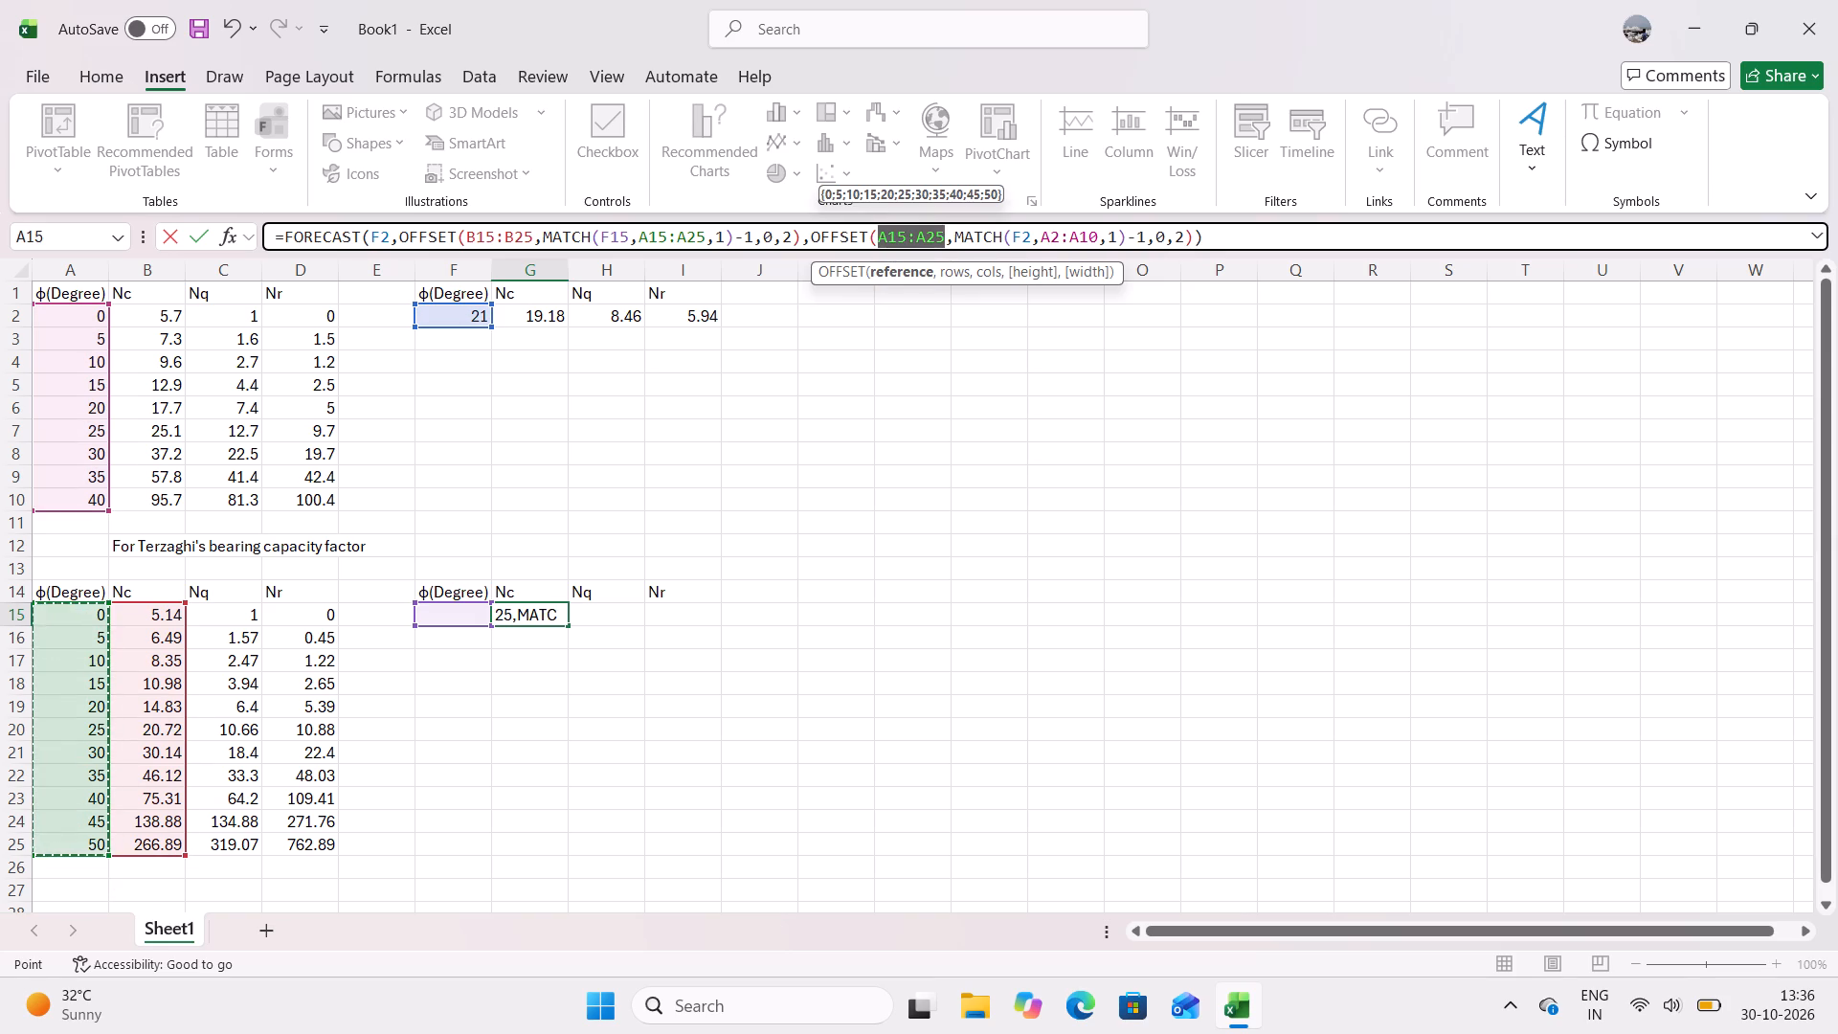
Set the second MATCH in G15's formula to look up F15 in the Terzaghi friction angles A15:A25.
drag(1097, 238, 1040, 243)
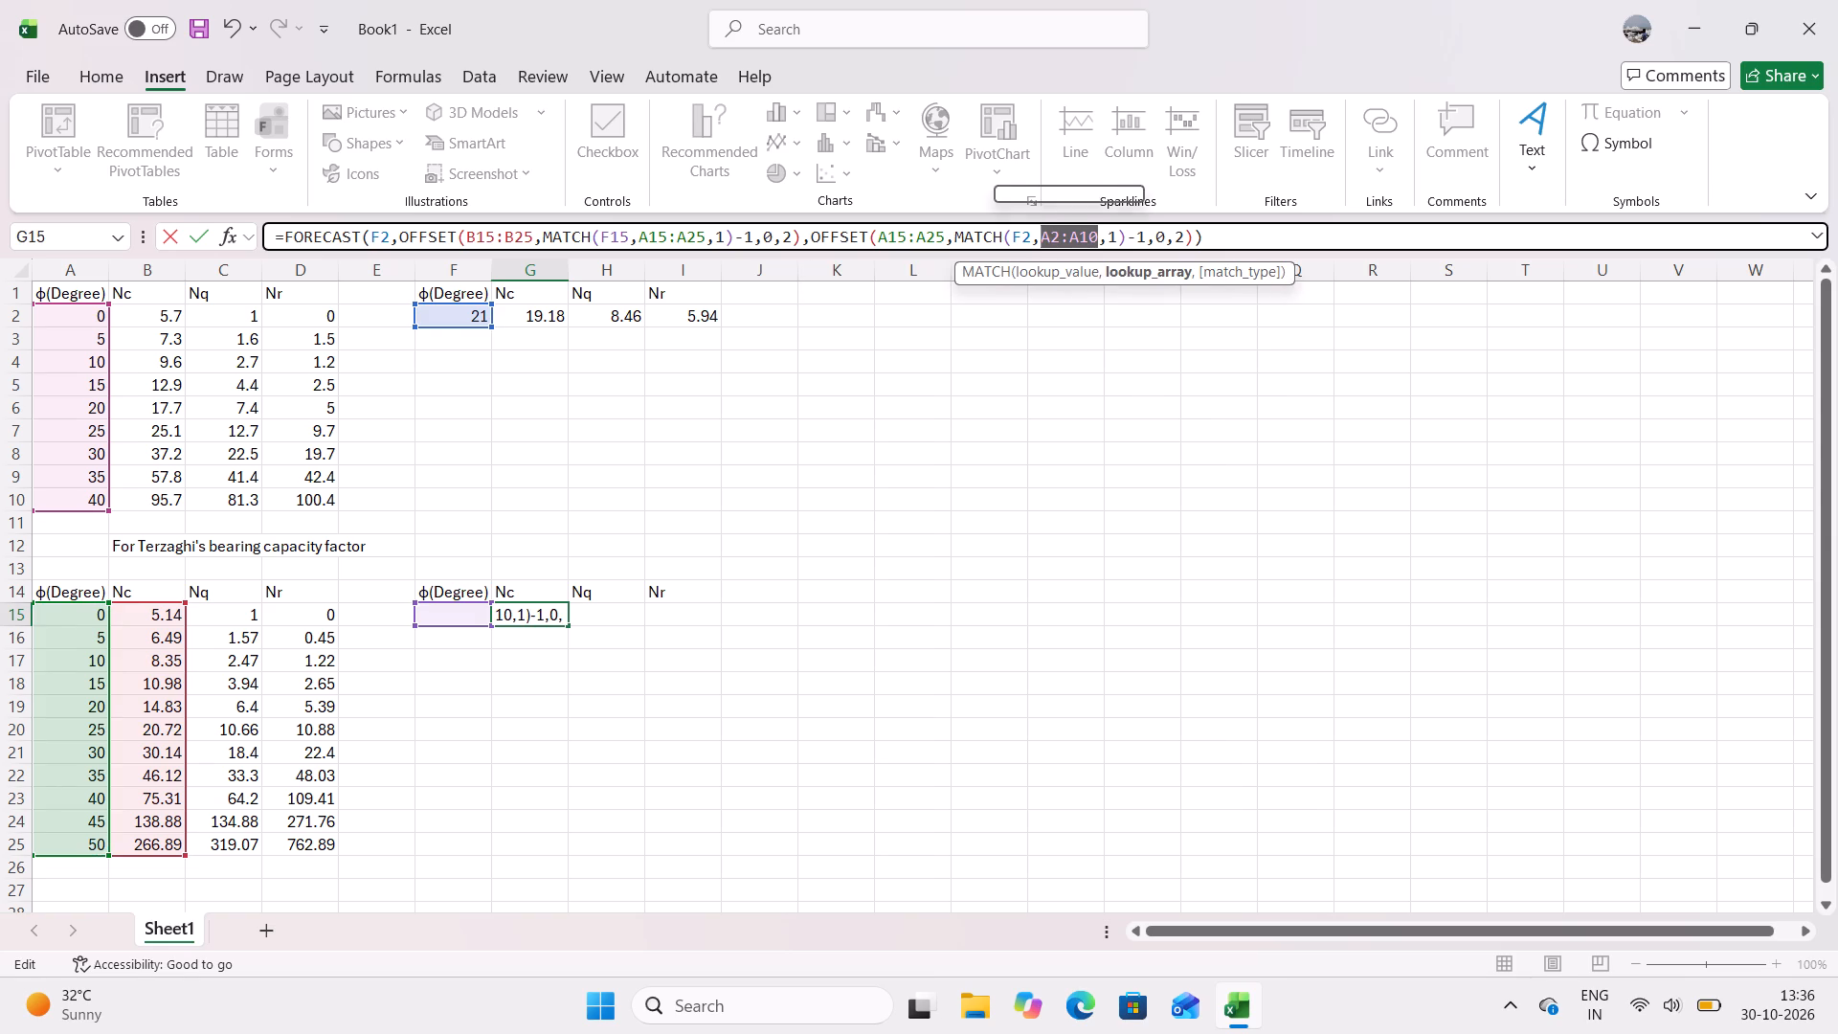
key(BackSpace)
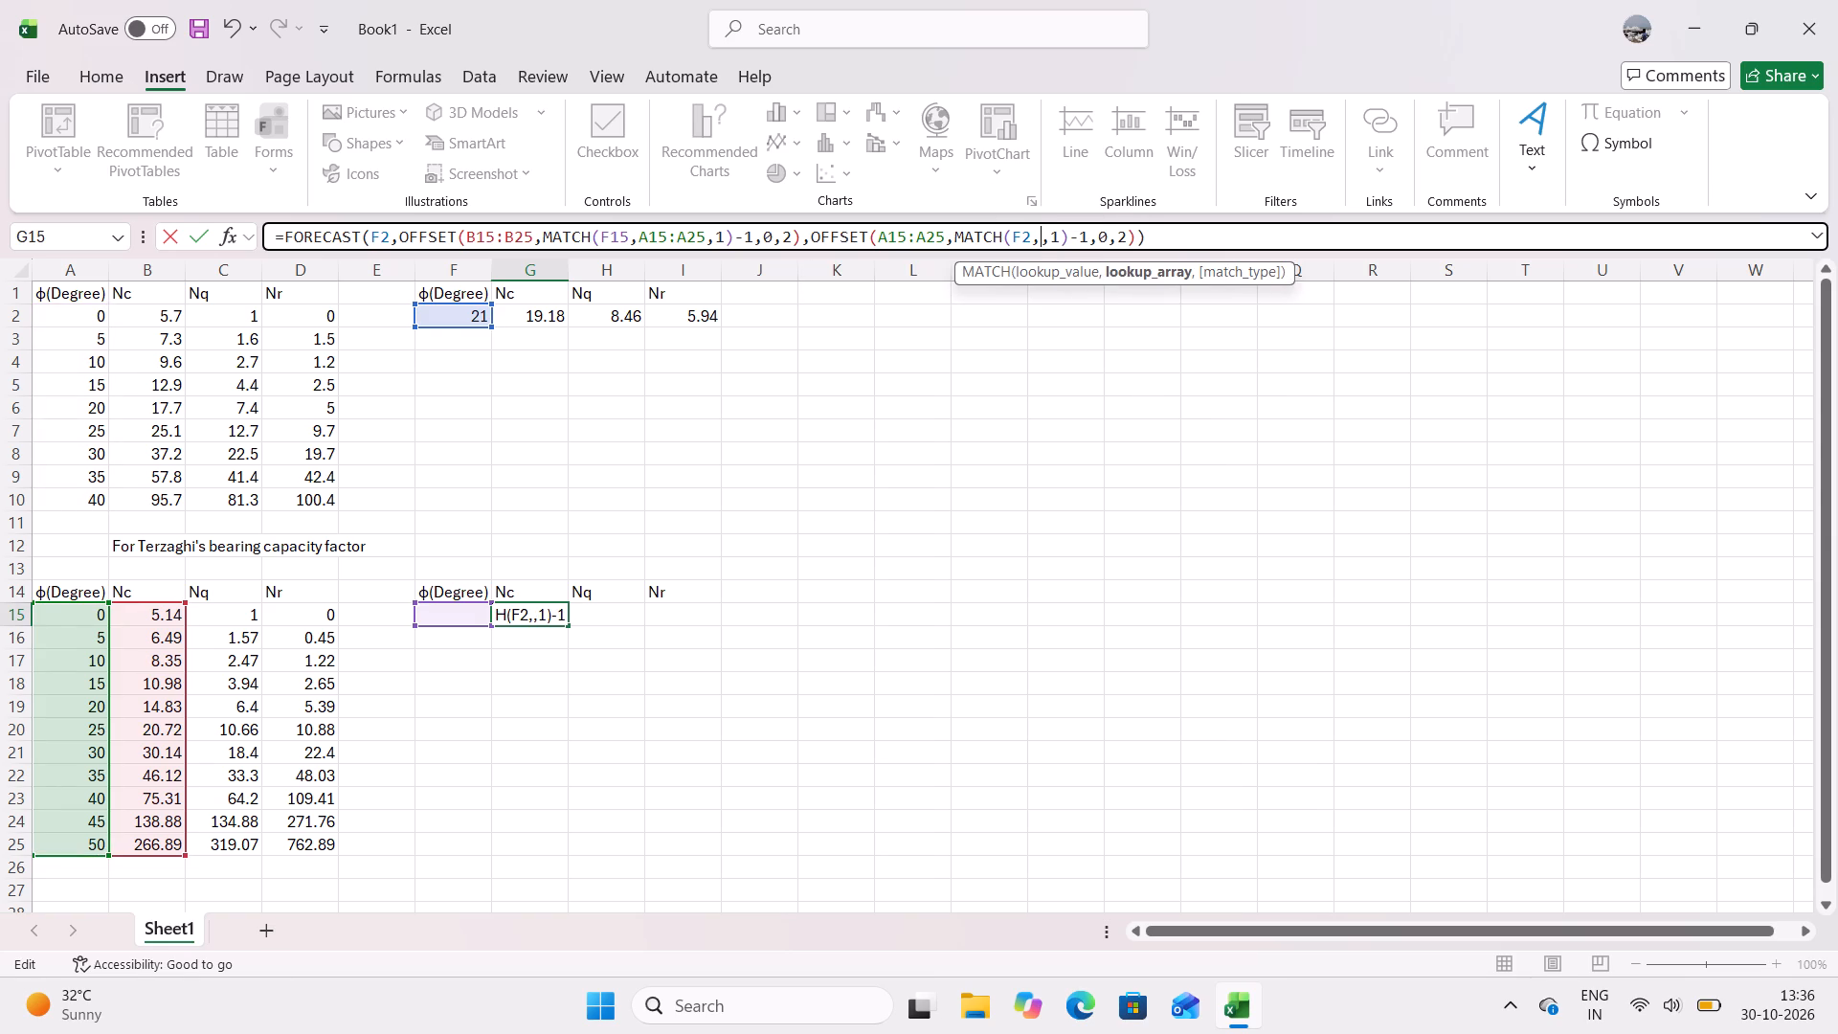
drag(93, 616, 92, 854)
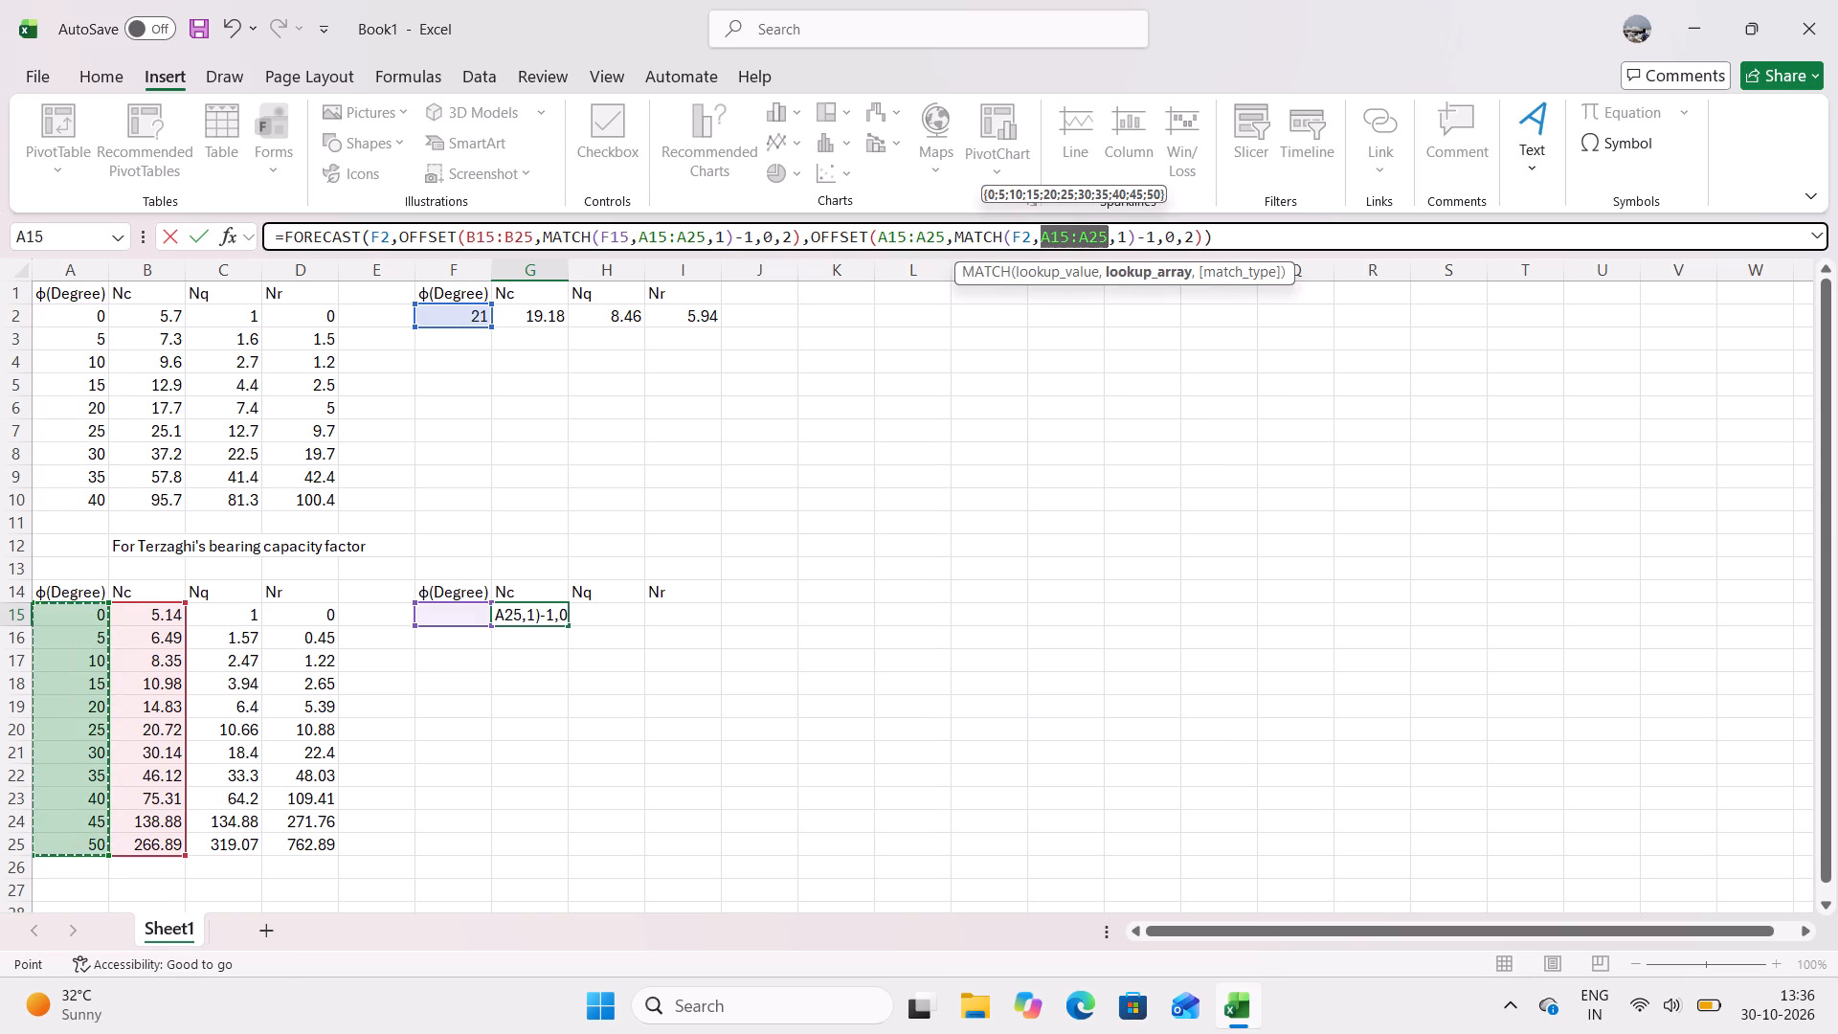
drag(1030, 240, 1012, 236)
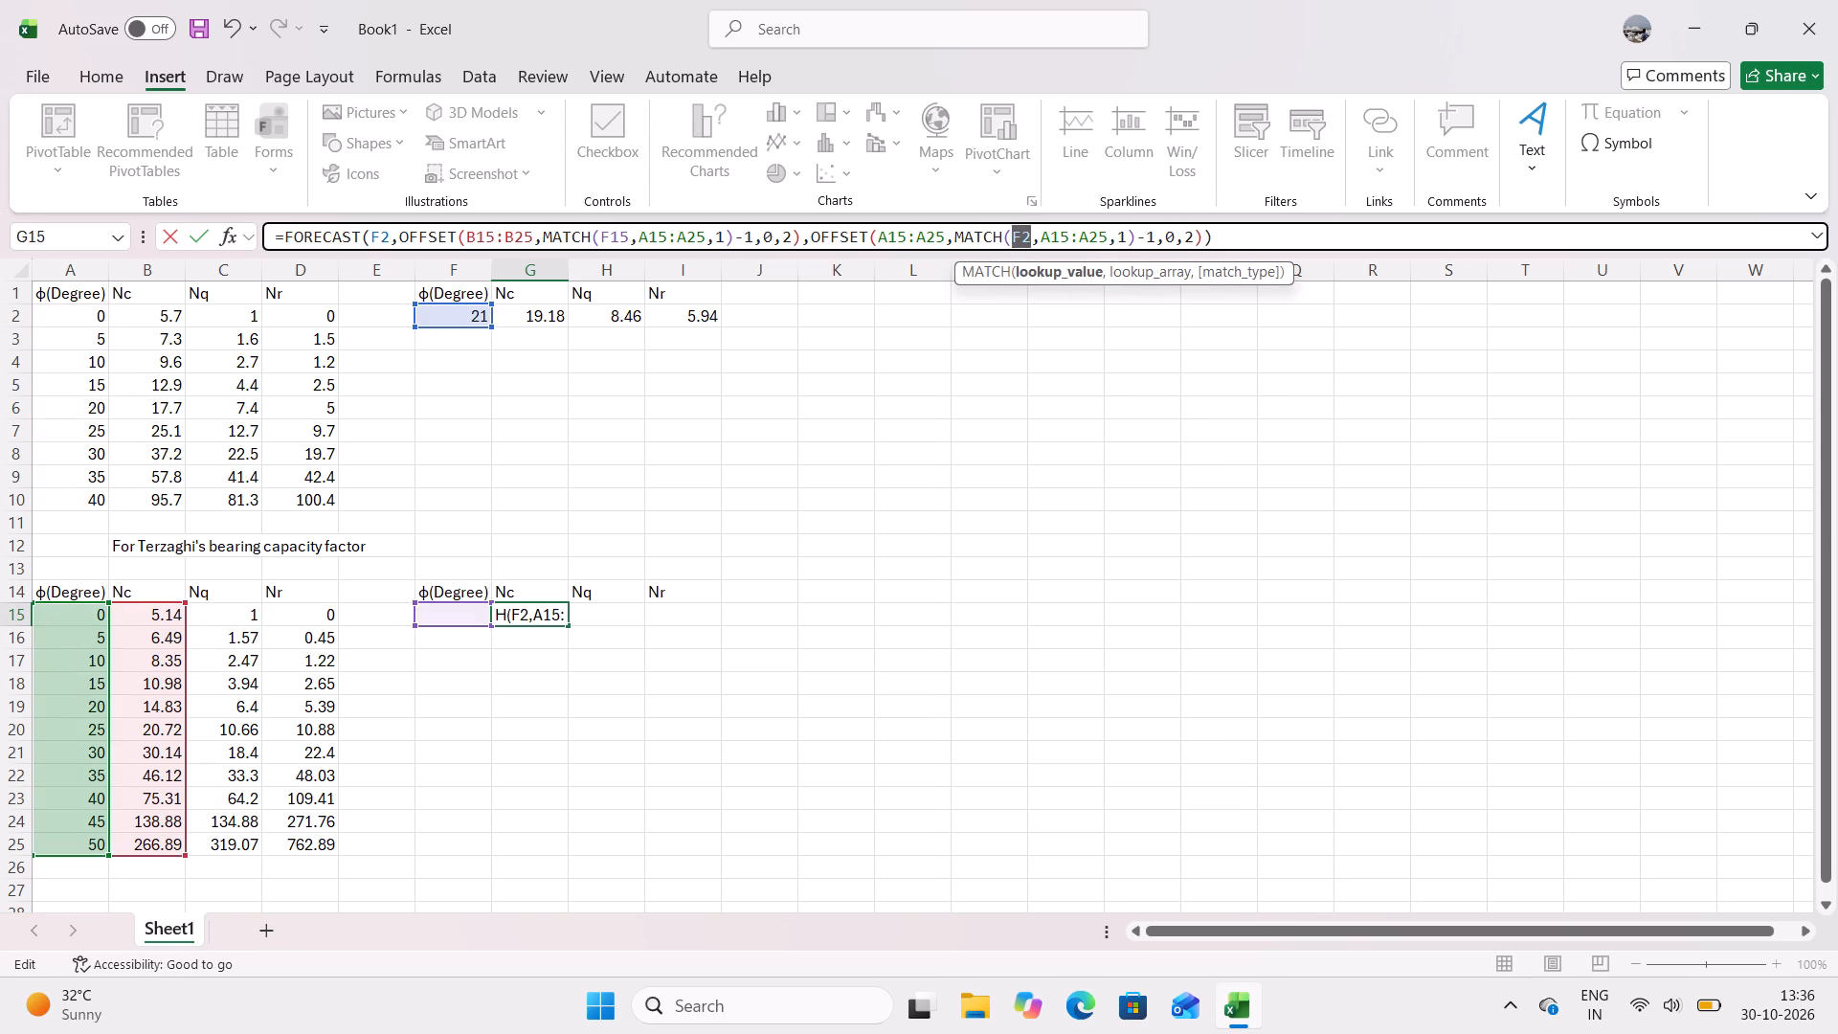
key(BackSpace)
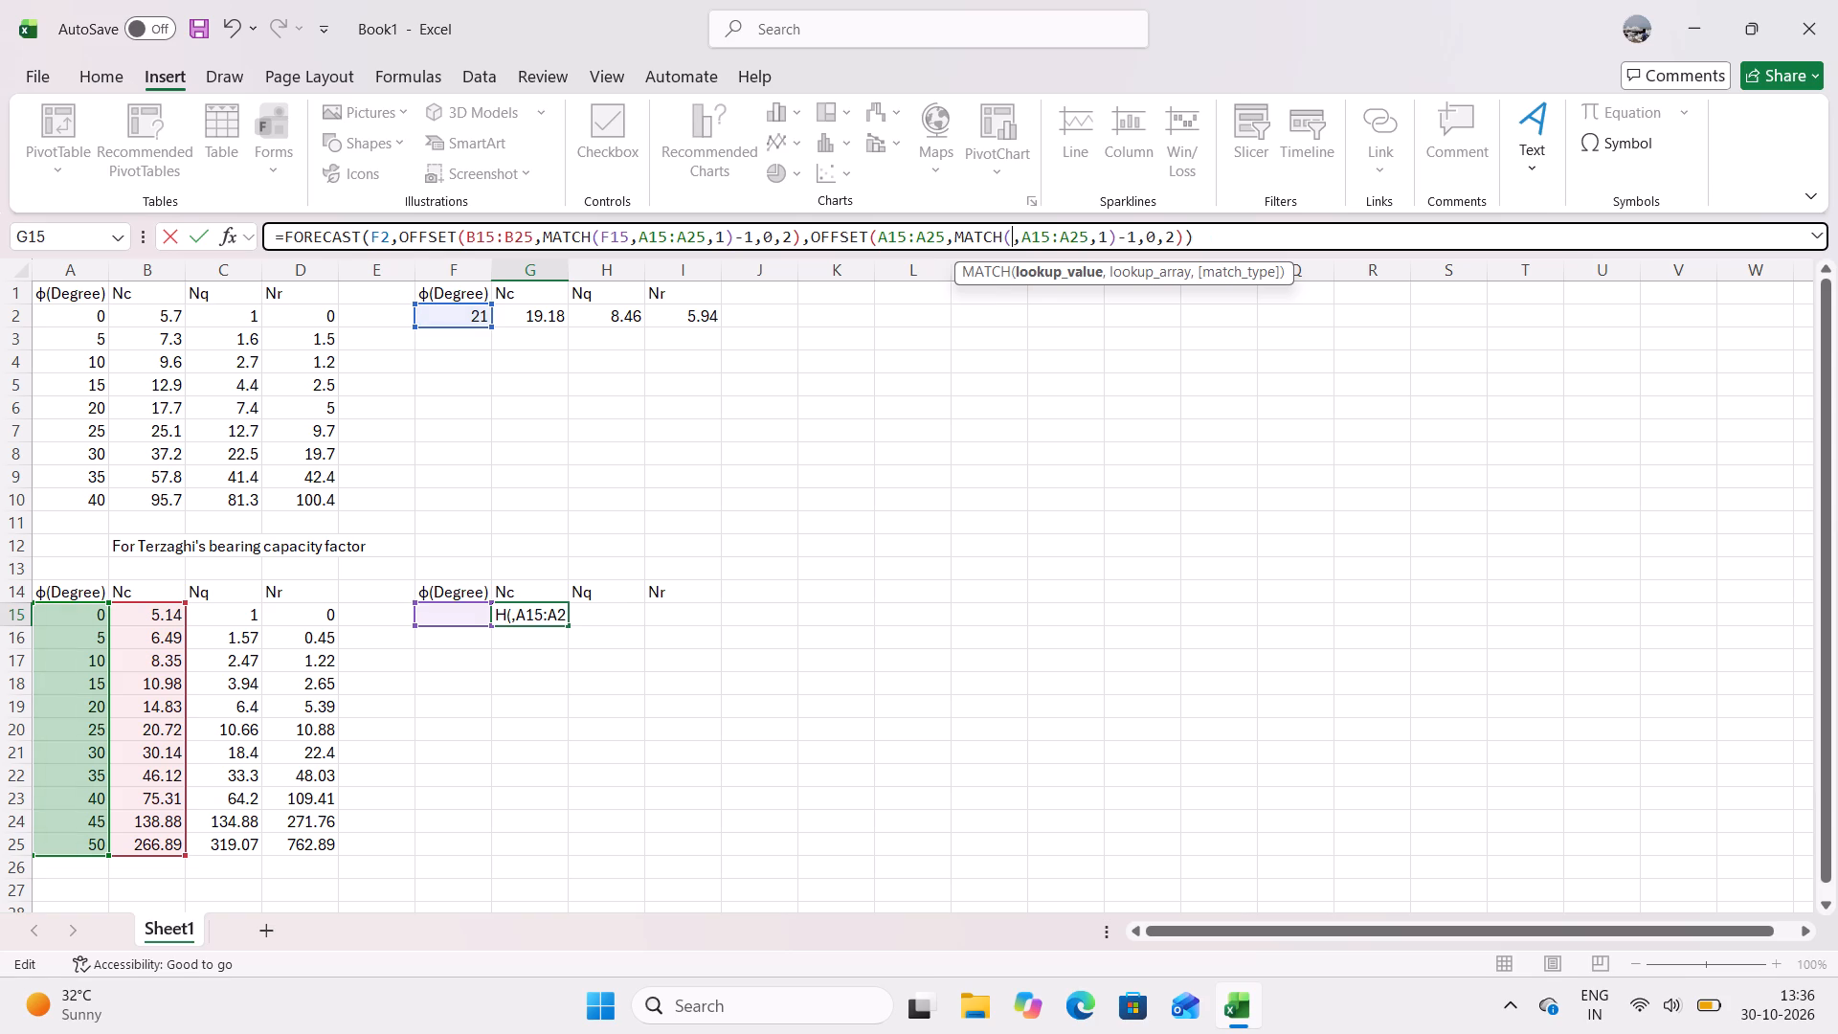
click(460, 621)
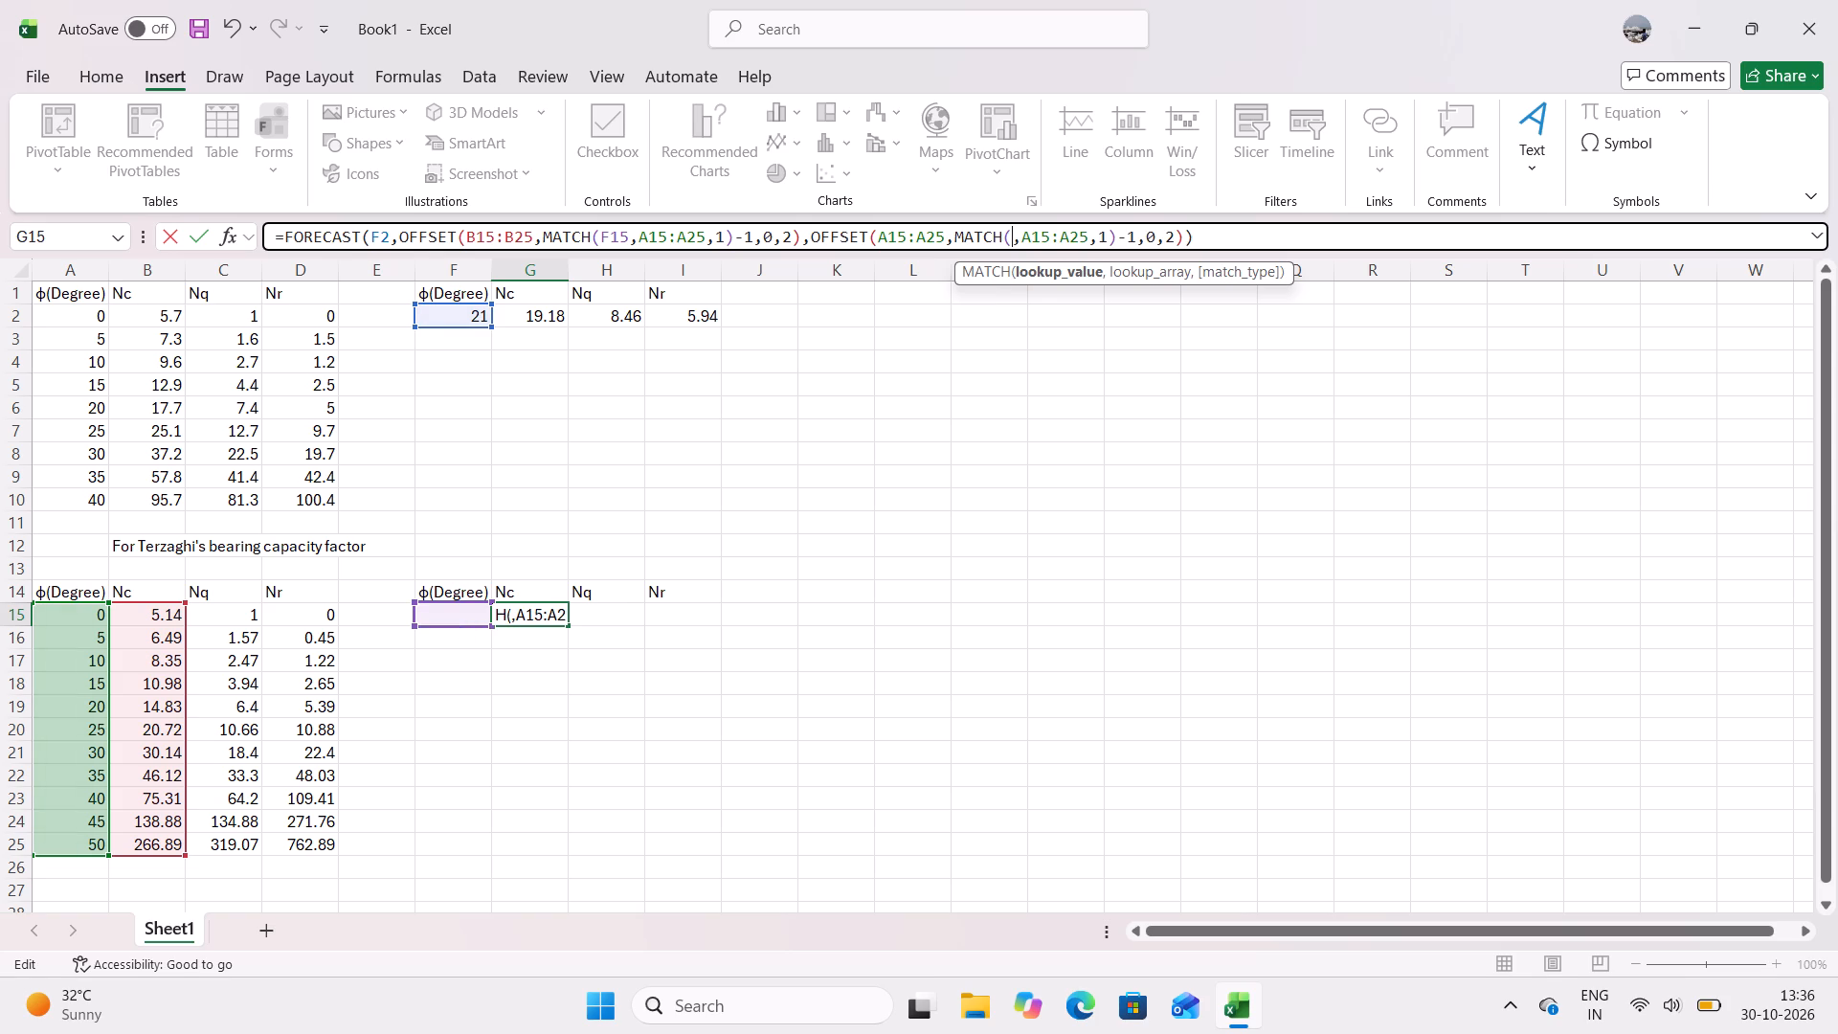
click(460, 621)
click(459, 617)
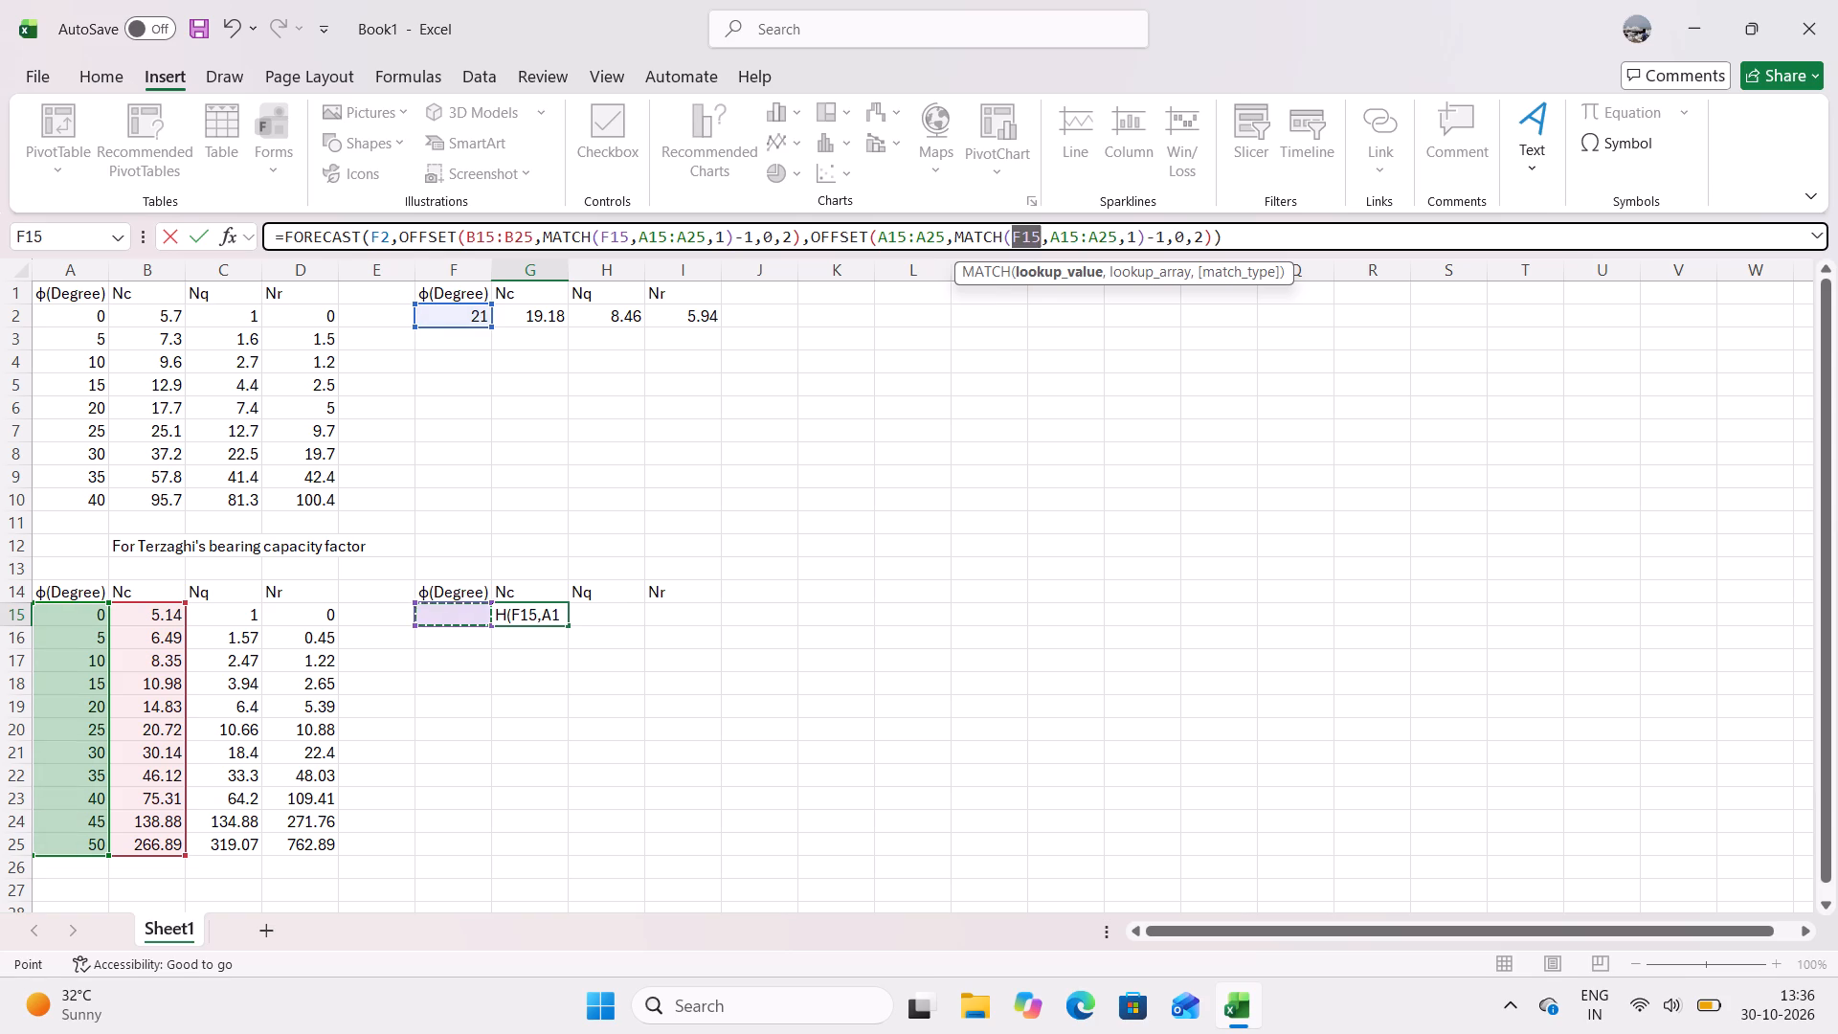
Set the x argument of G15's FORECAST formula to F15 and commit the formula.
click(391, 235)
key(BackSpace)
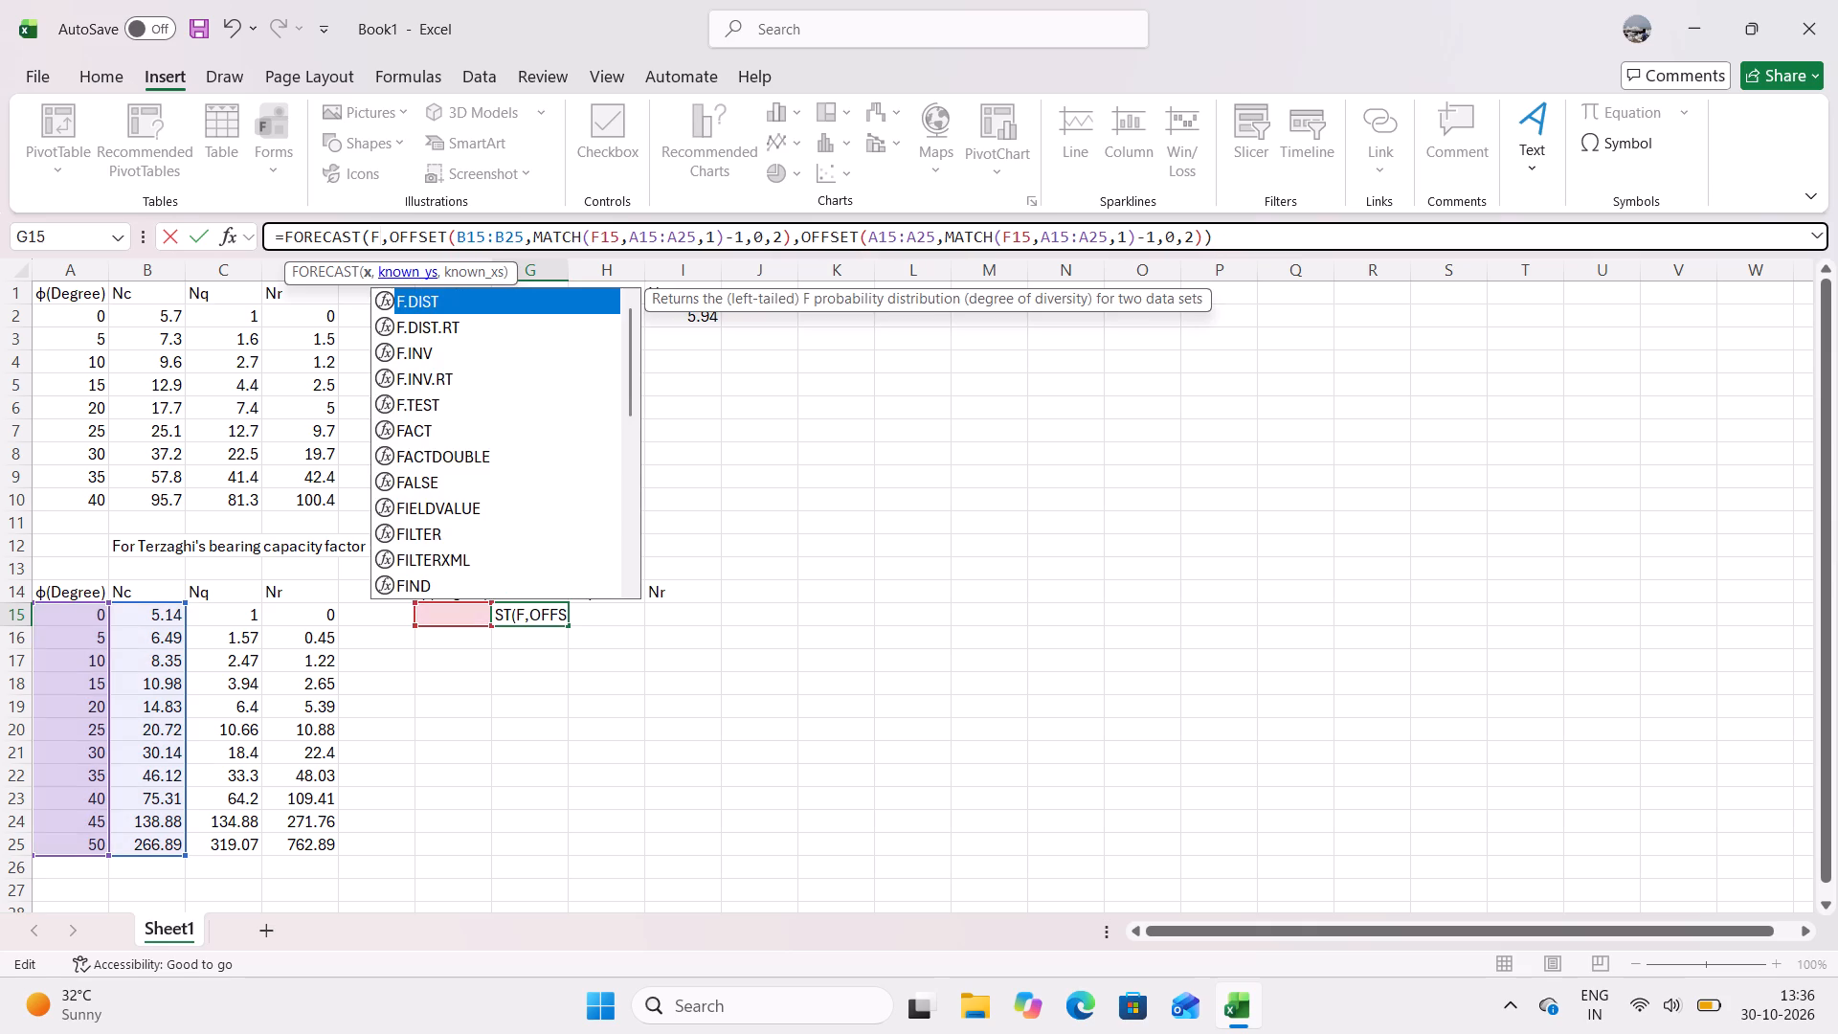
text(15)
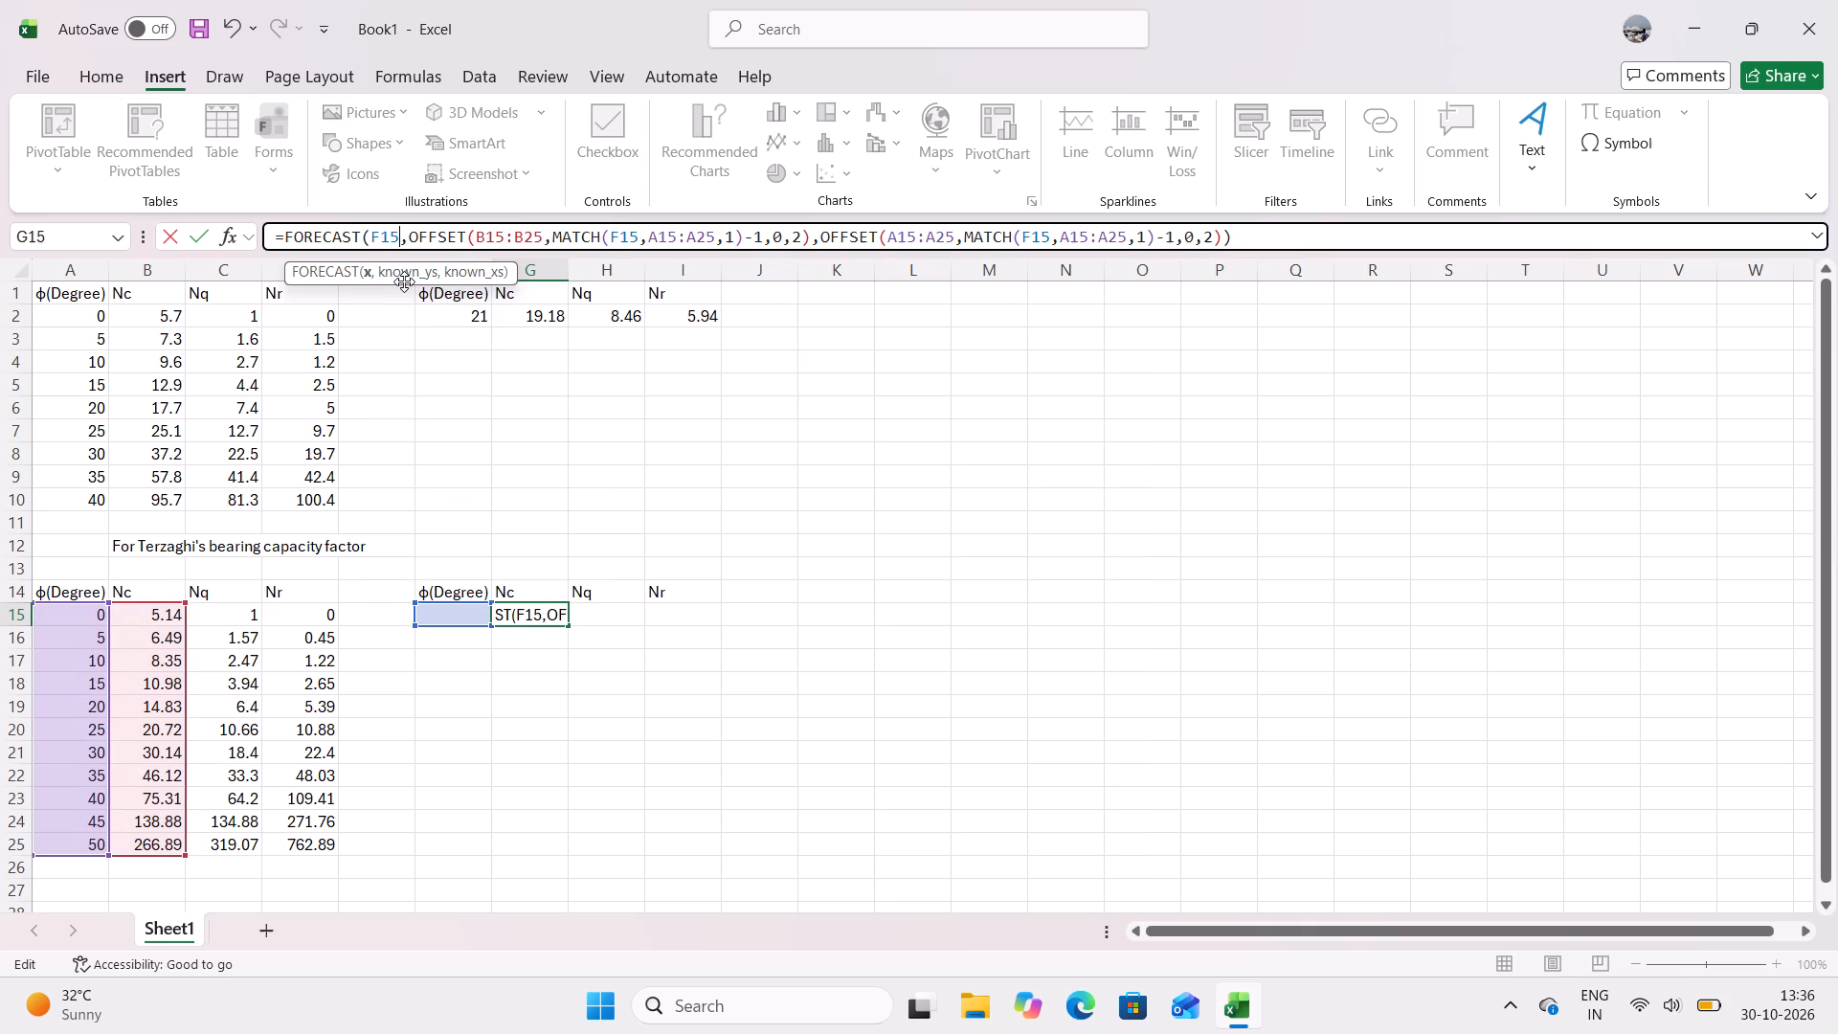
click(428, 615)
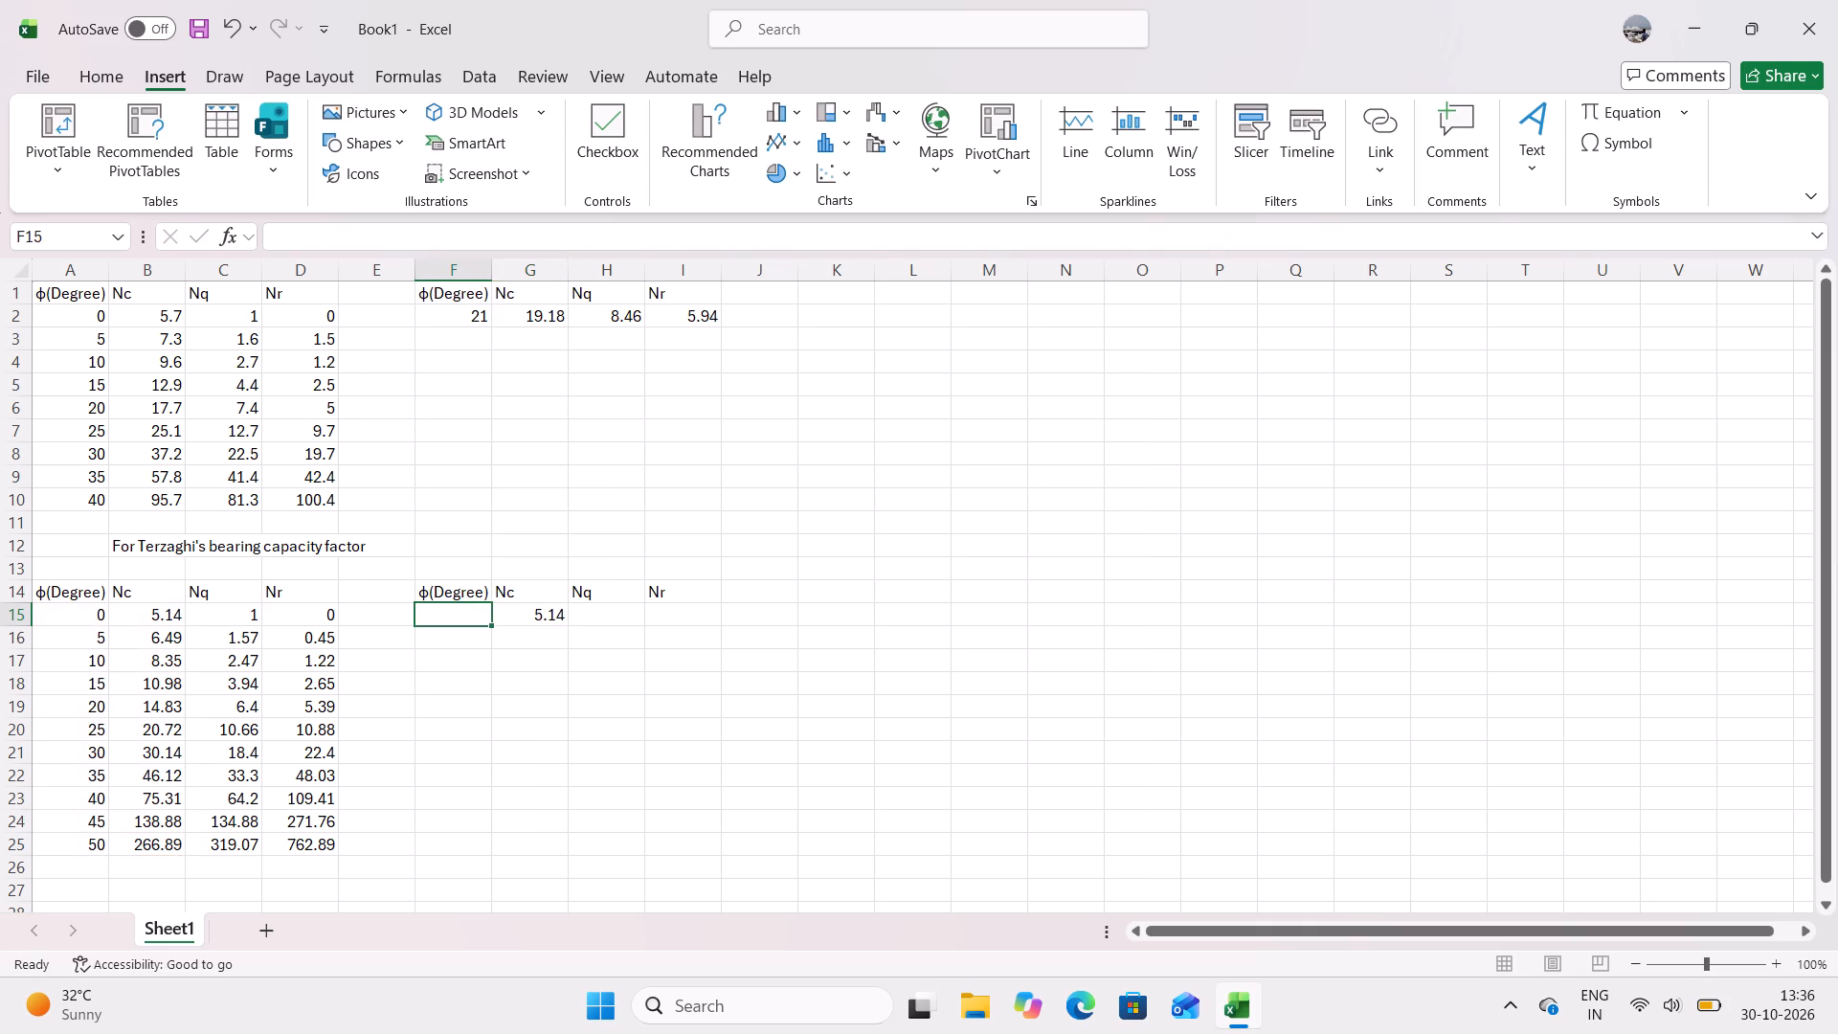
Copy the text of the Nc FORECAST formula in G15 and enter it in H15 under Nq with its references unshifted.
click(587, 613)
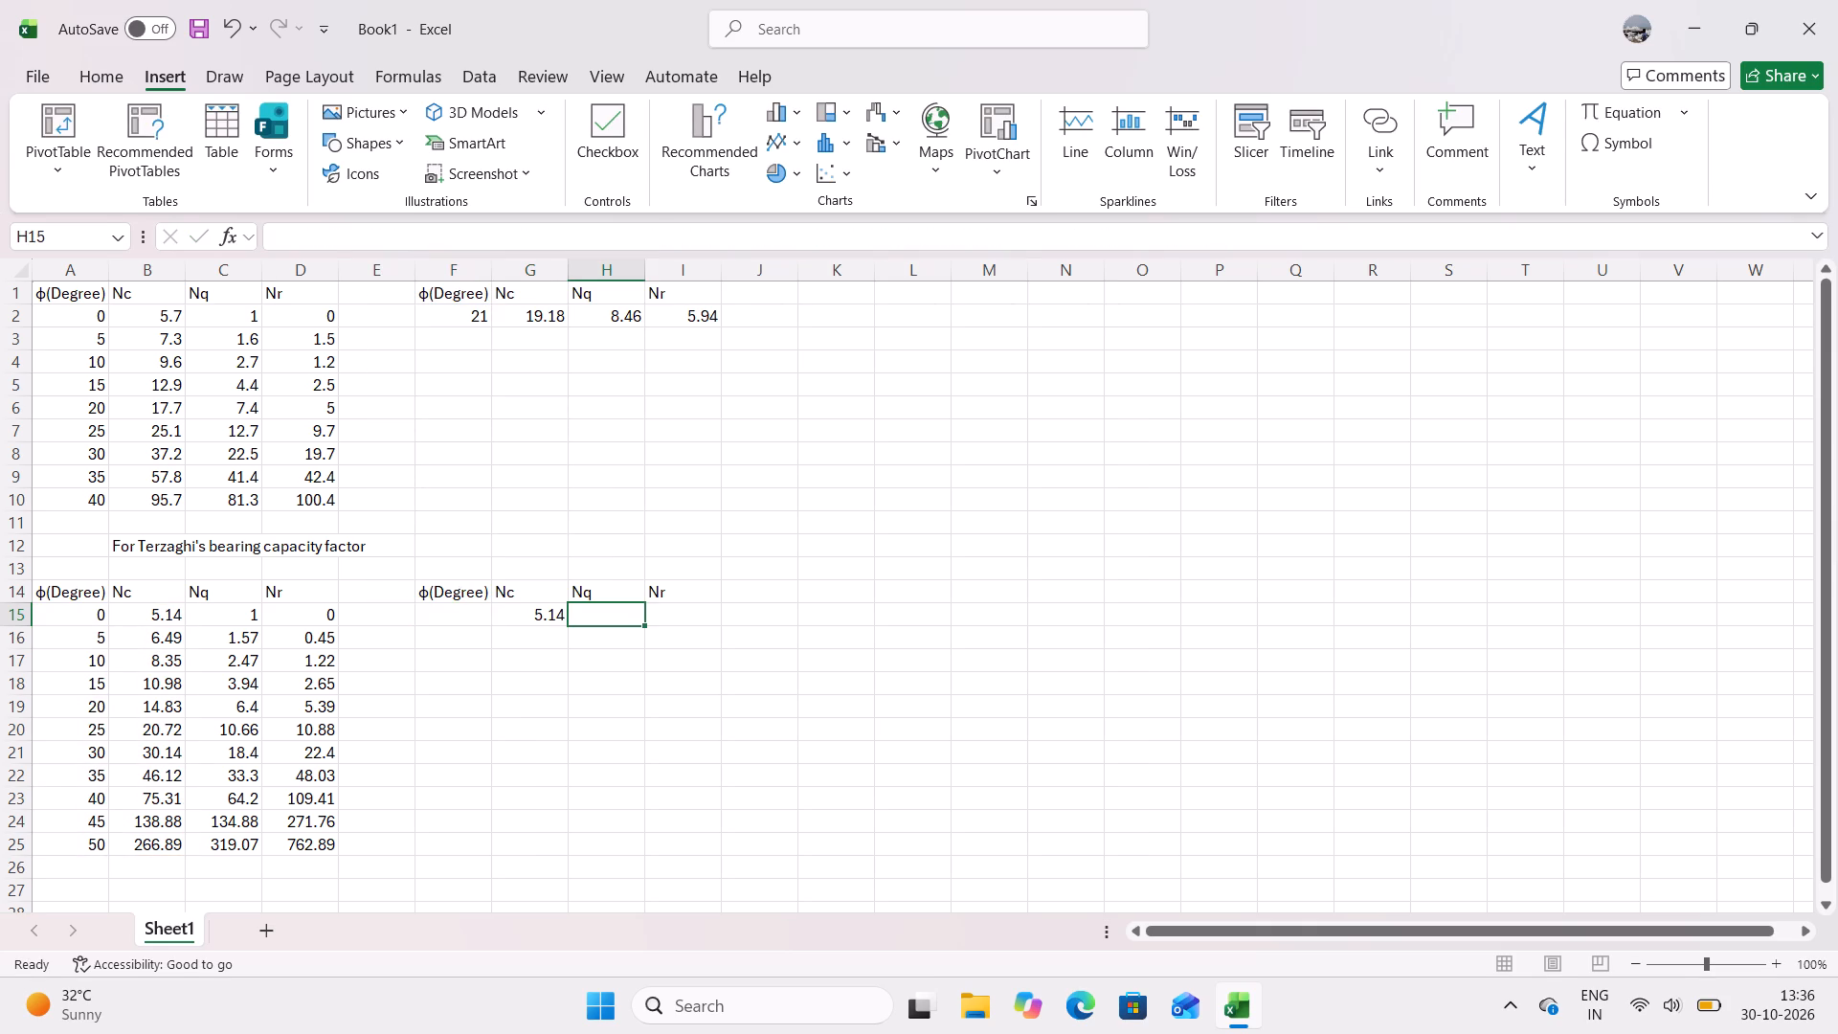
click(335, 244)
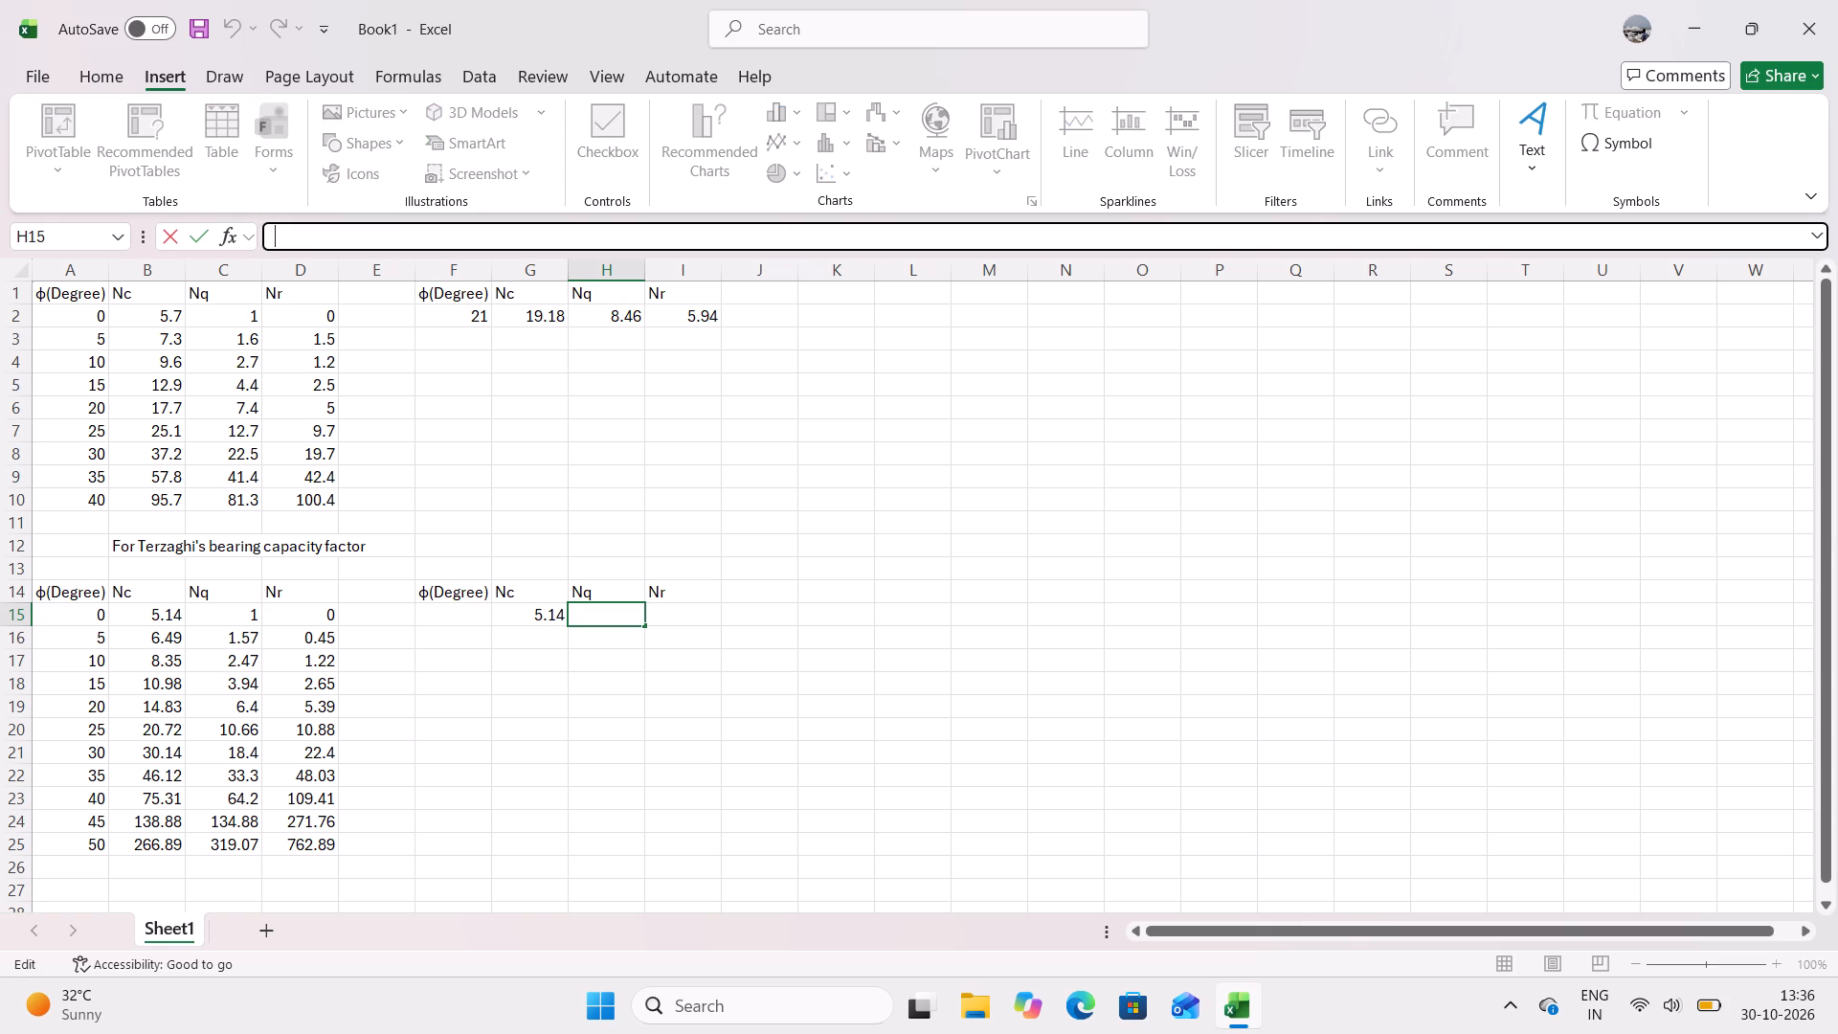
click(524, 622)
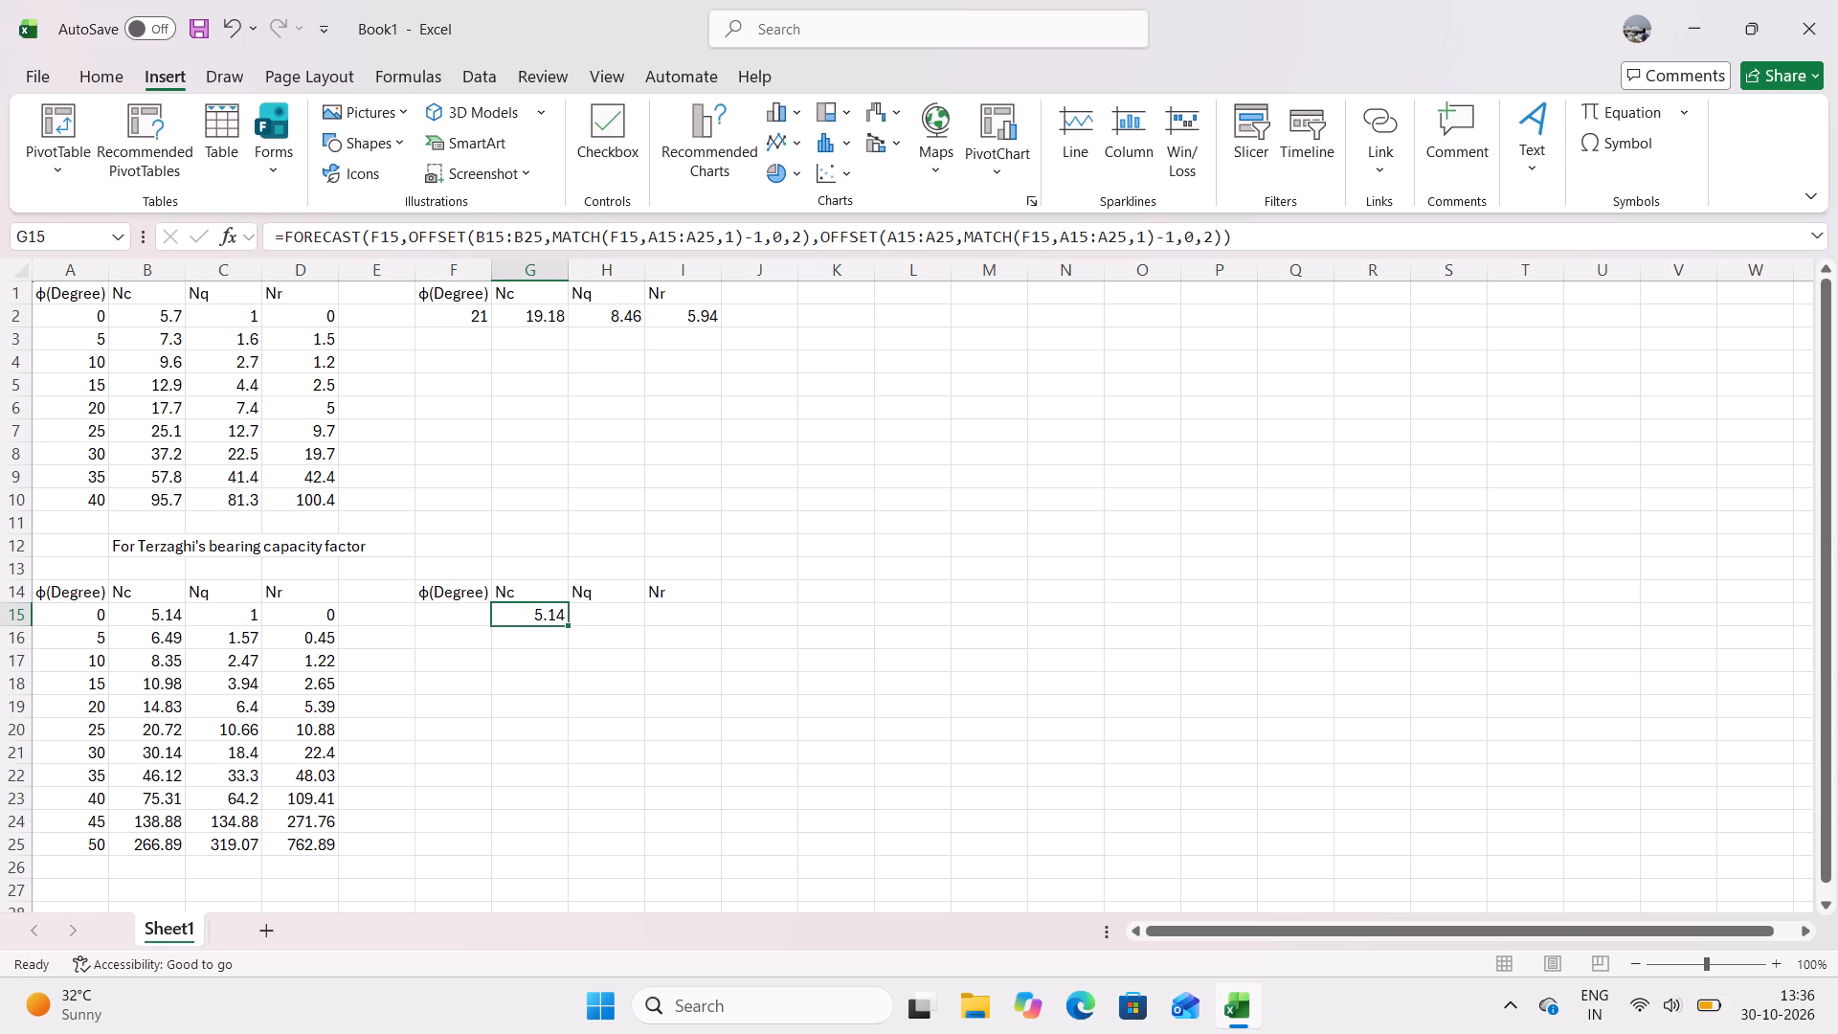
click(1223, 237)
drag(1248, 237, 854, 300)
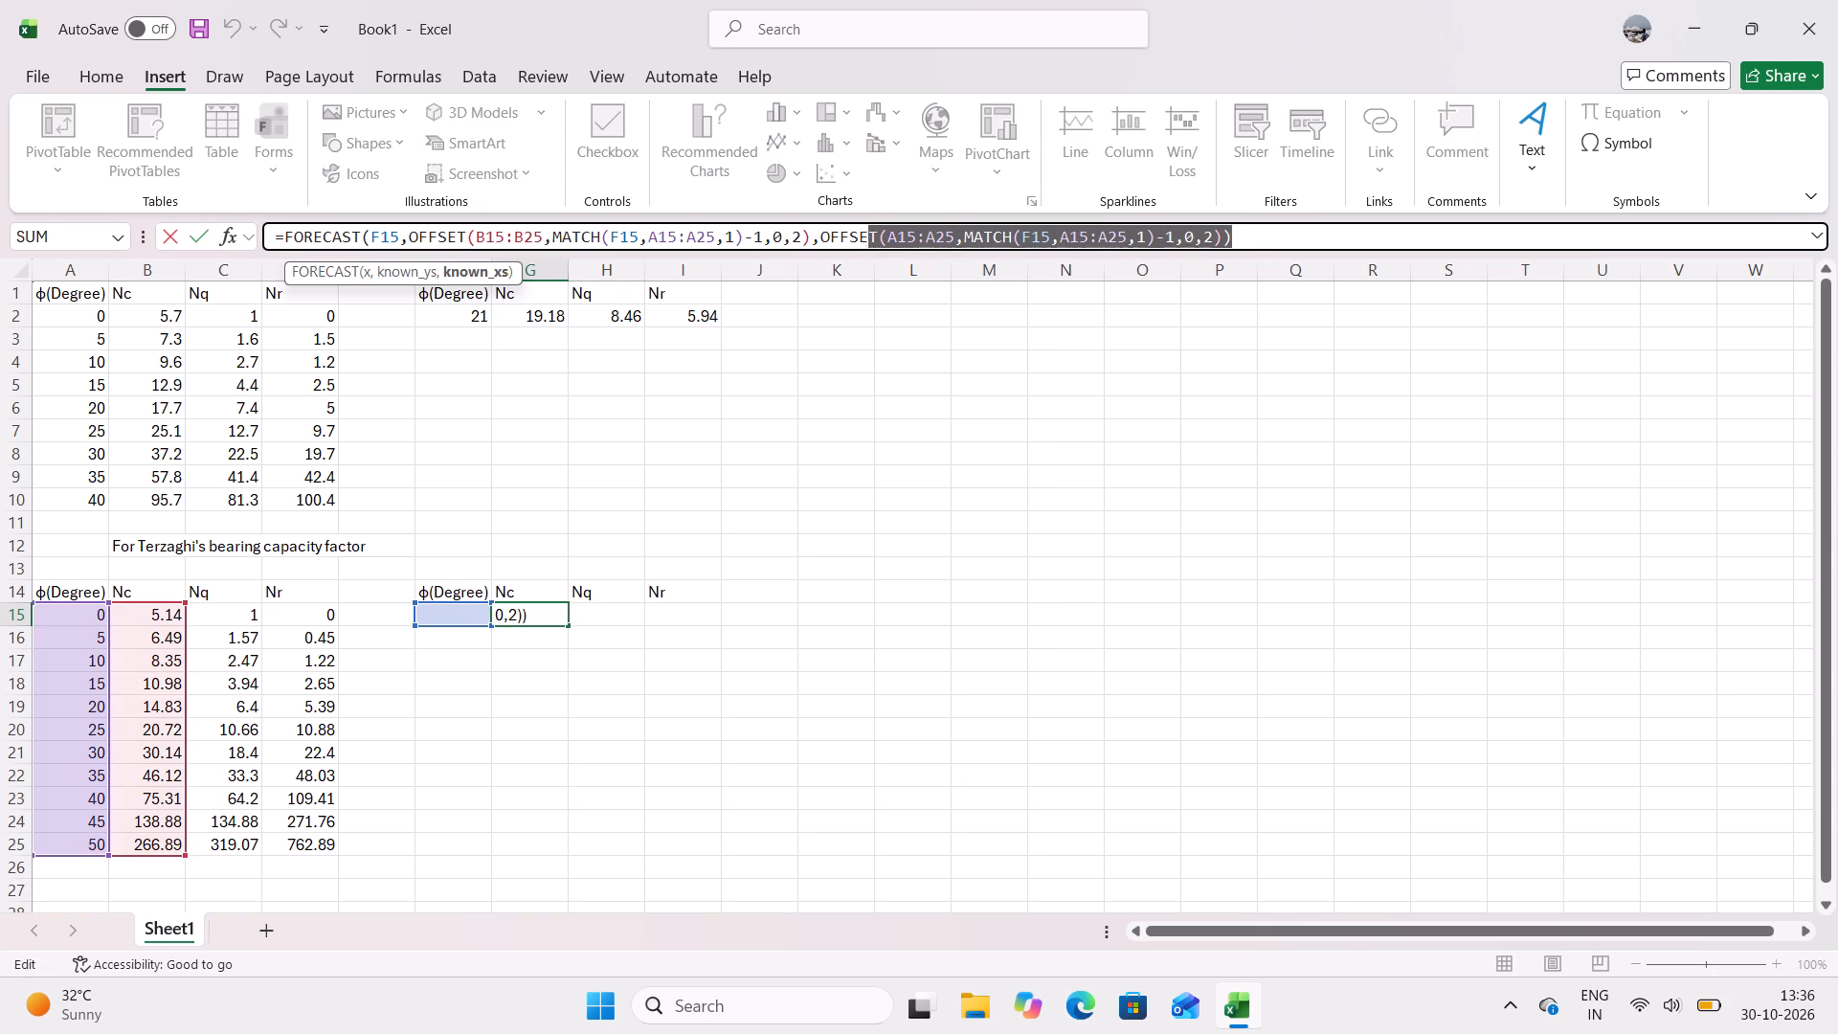
drag(854, 300, 269, 430)
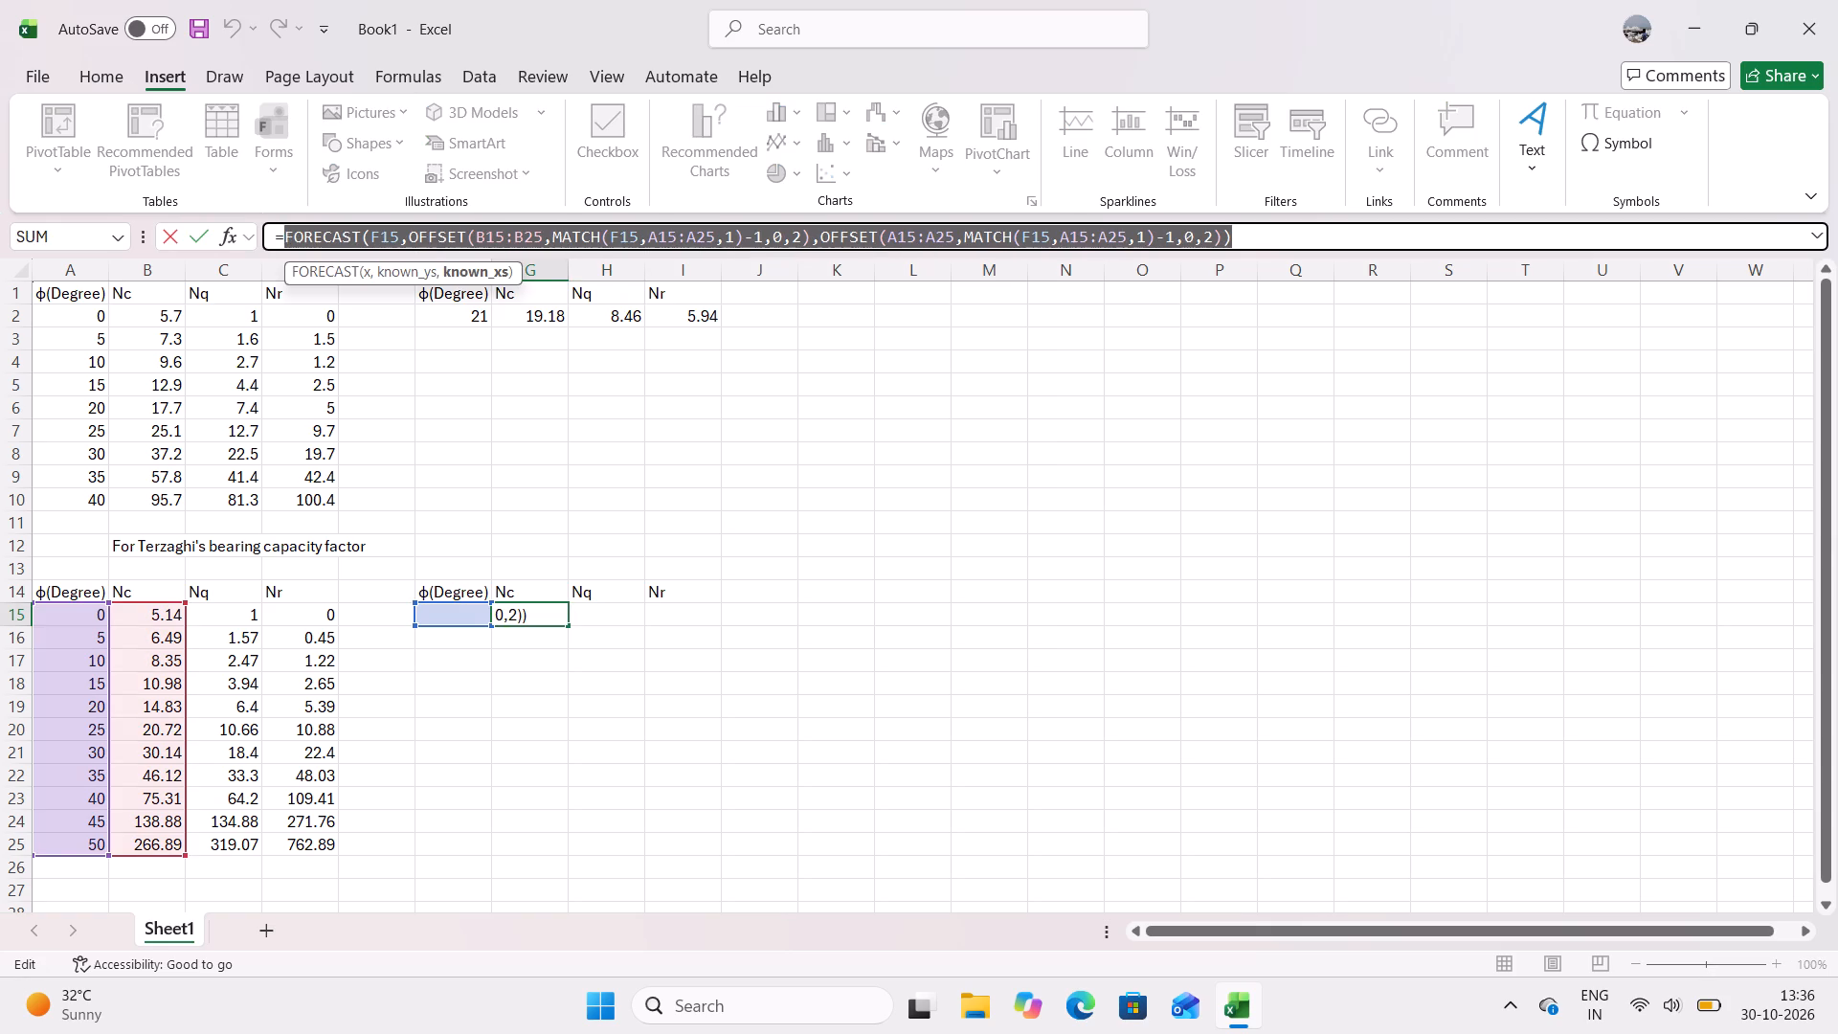
drag(269, 430, 269, 431)
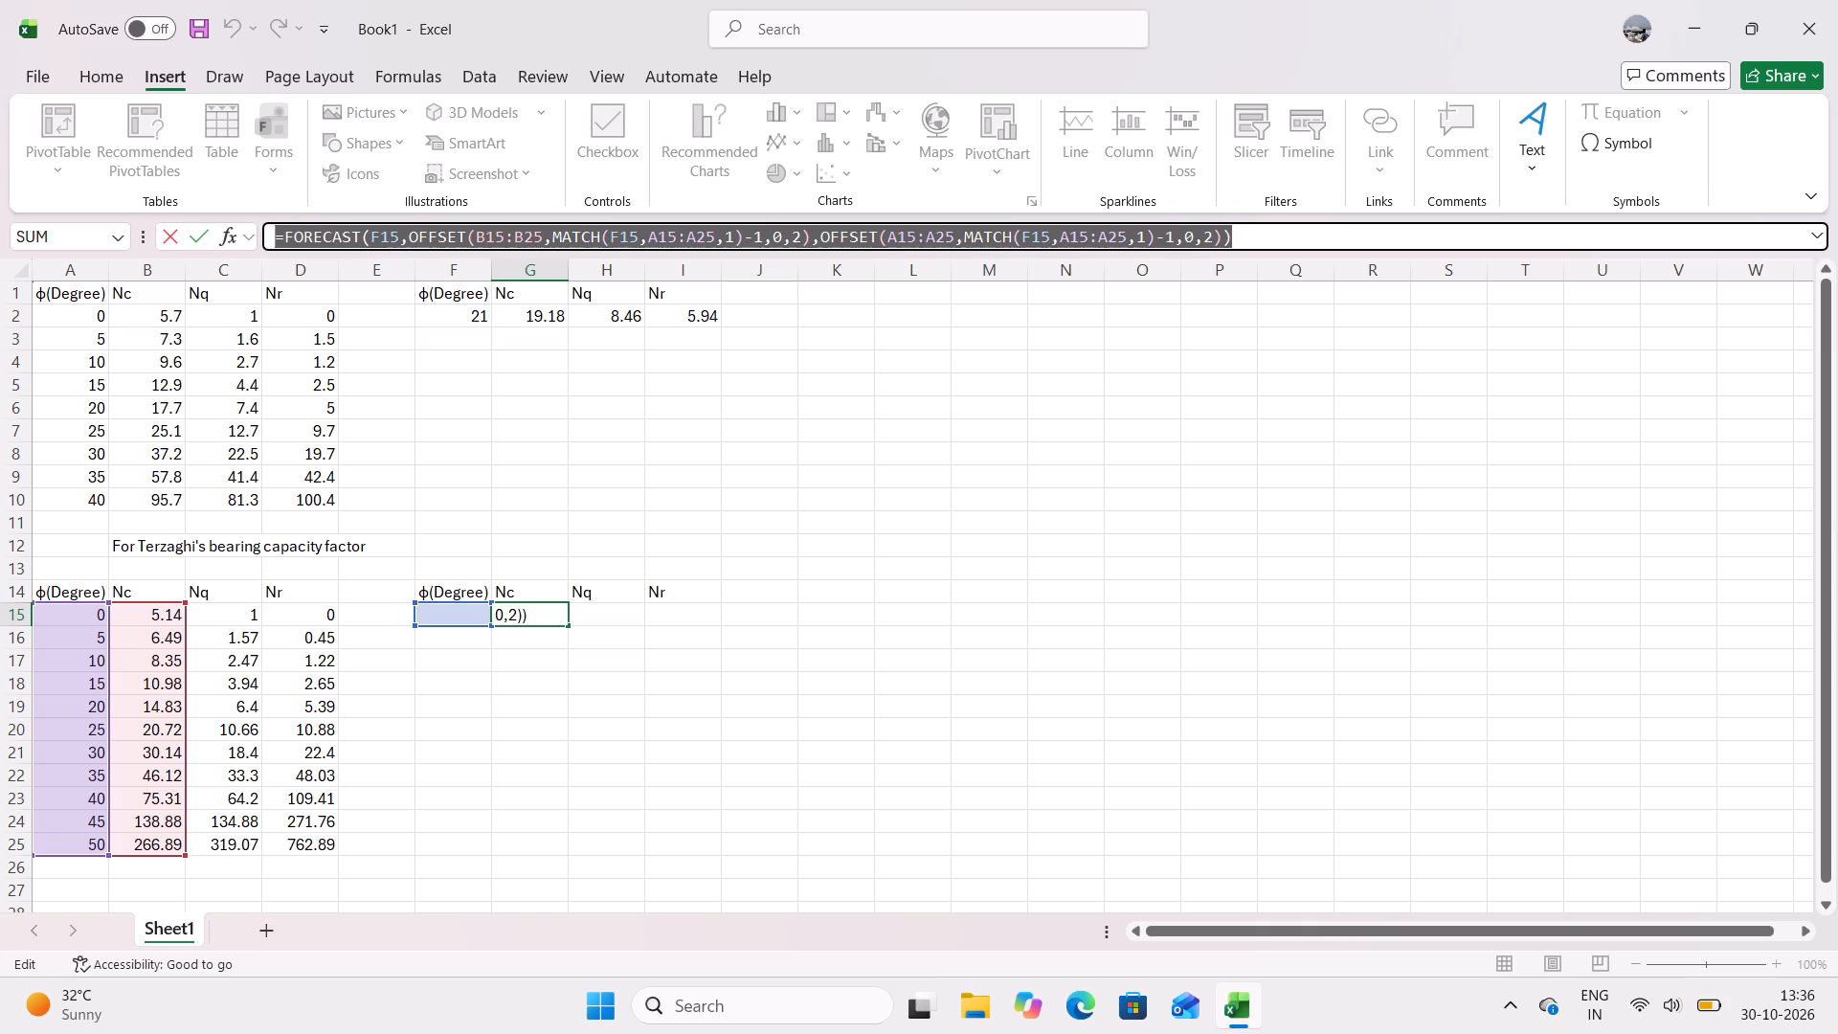
key(ctrl+c)
click(1257, 244)
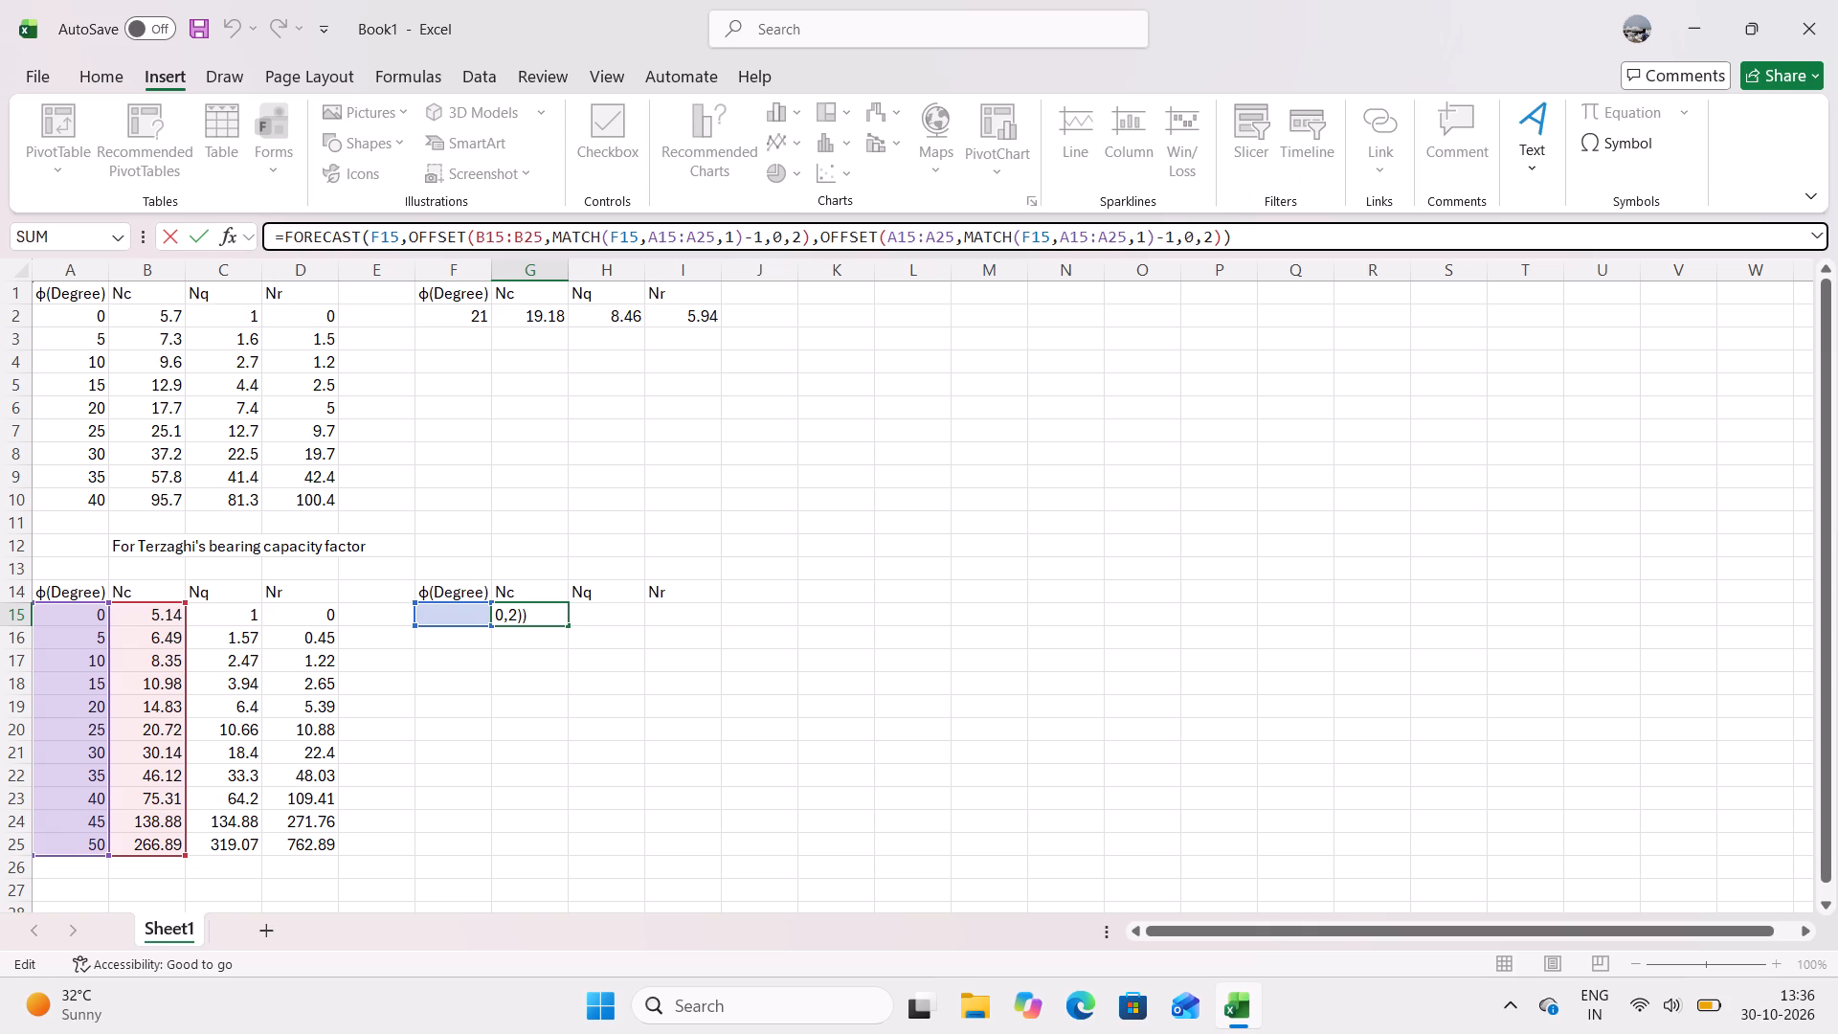
click(616, 616)
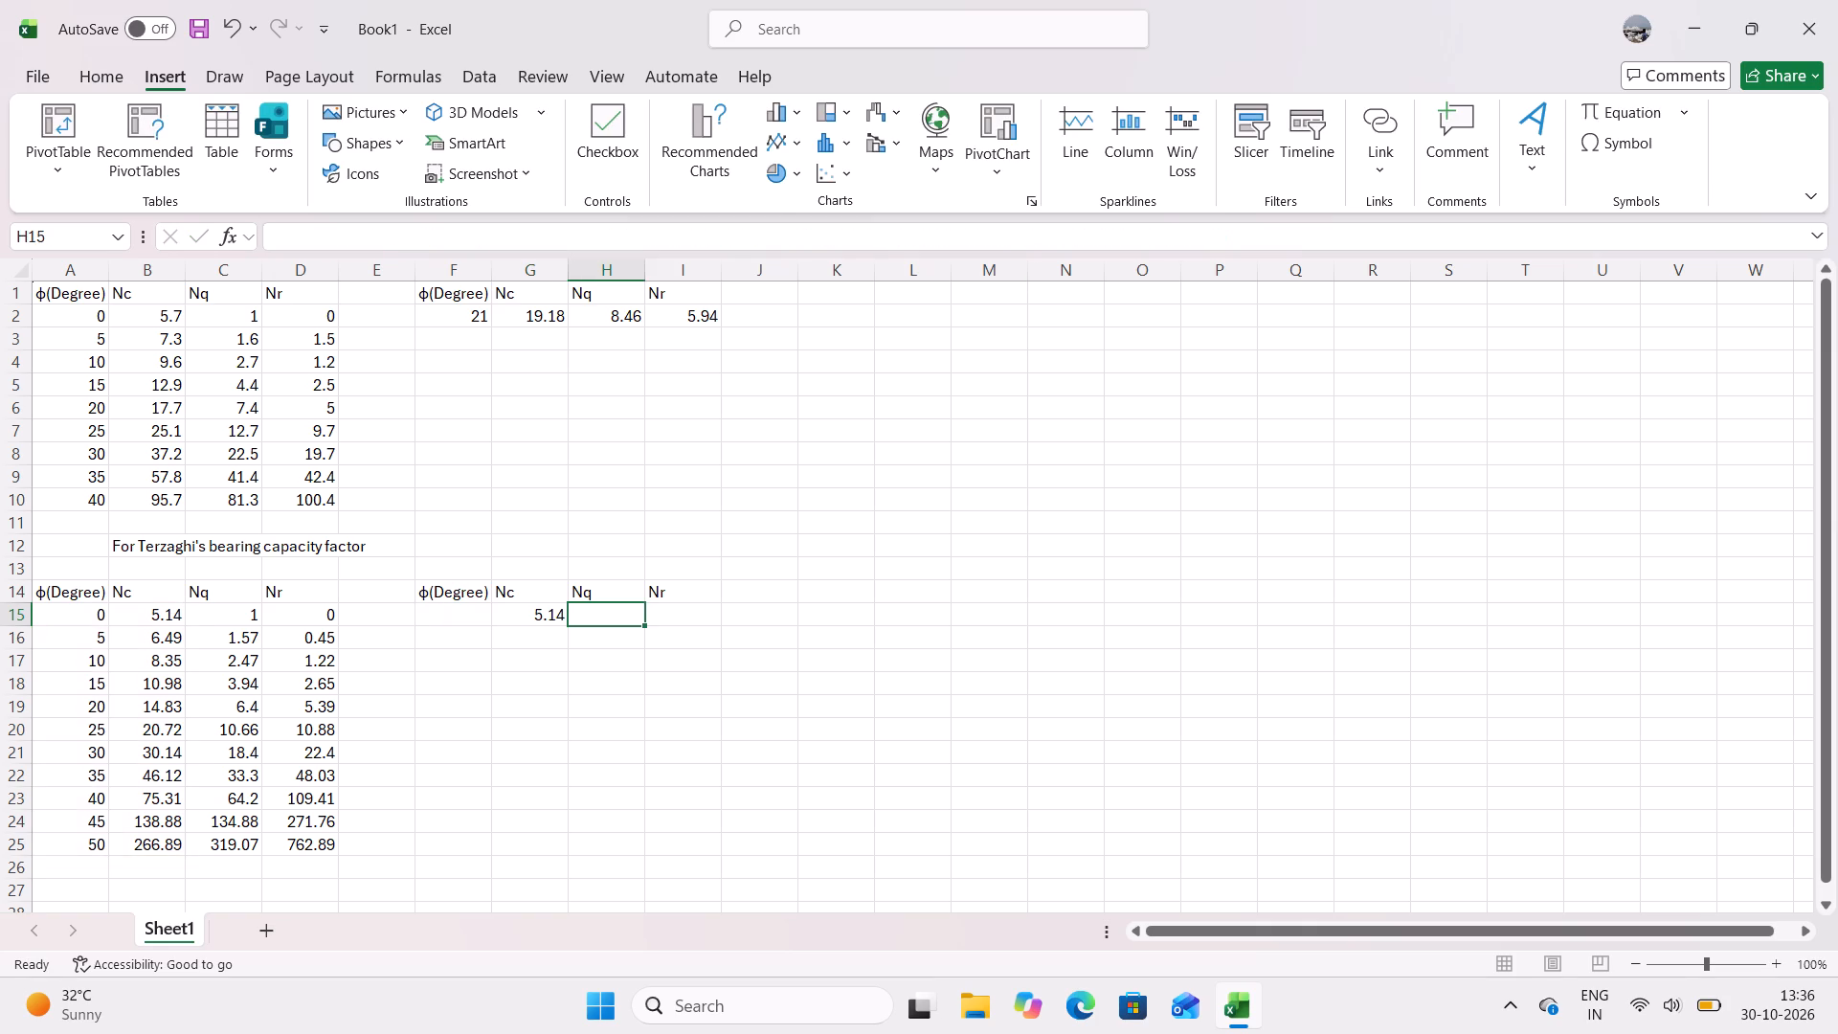
click(337, 228)
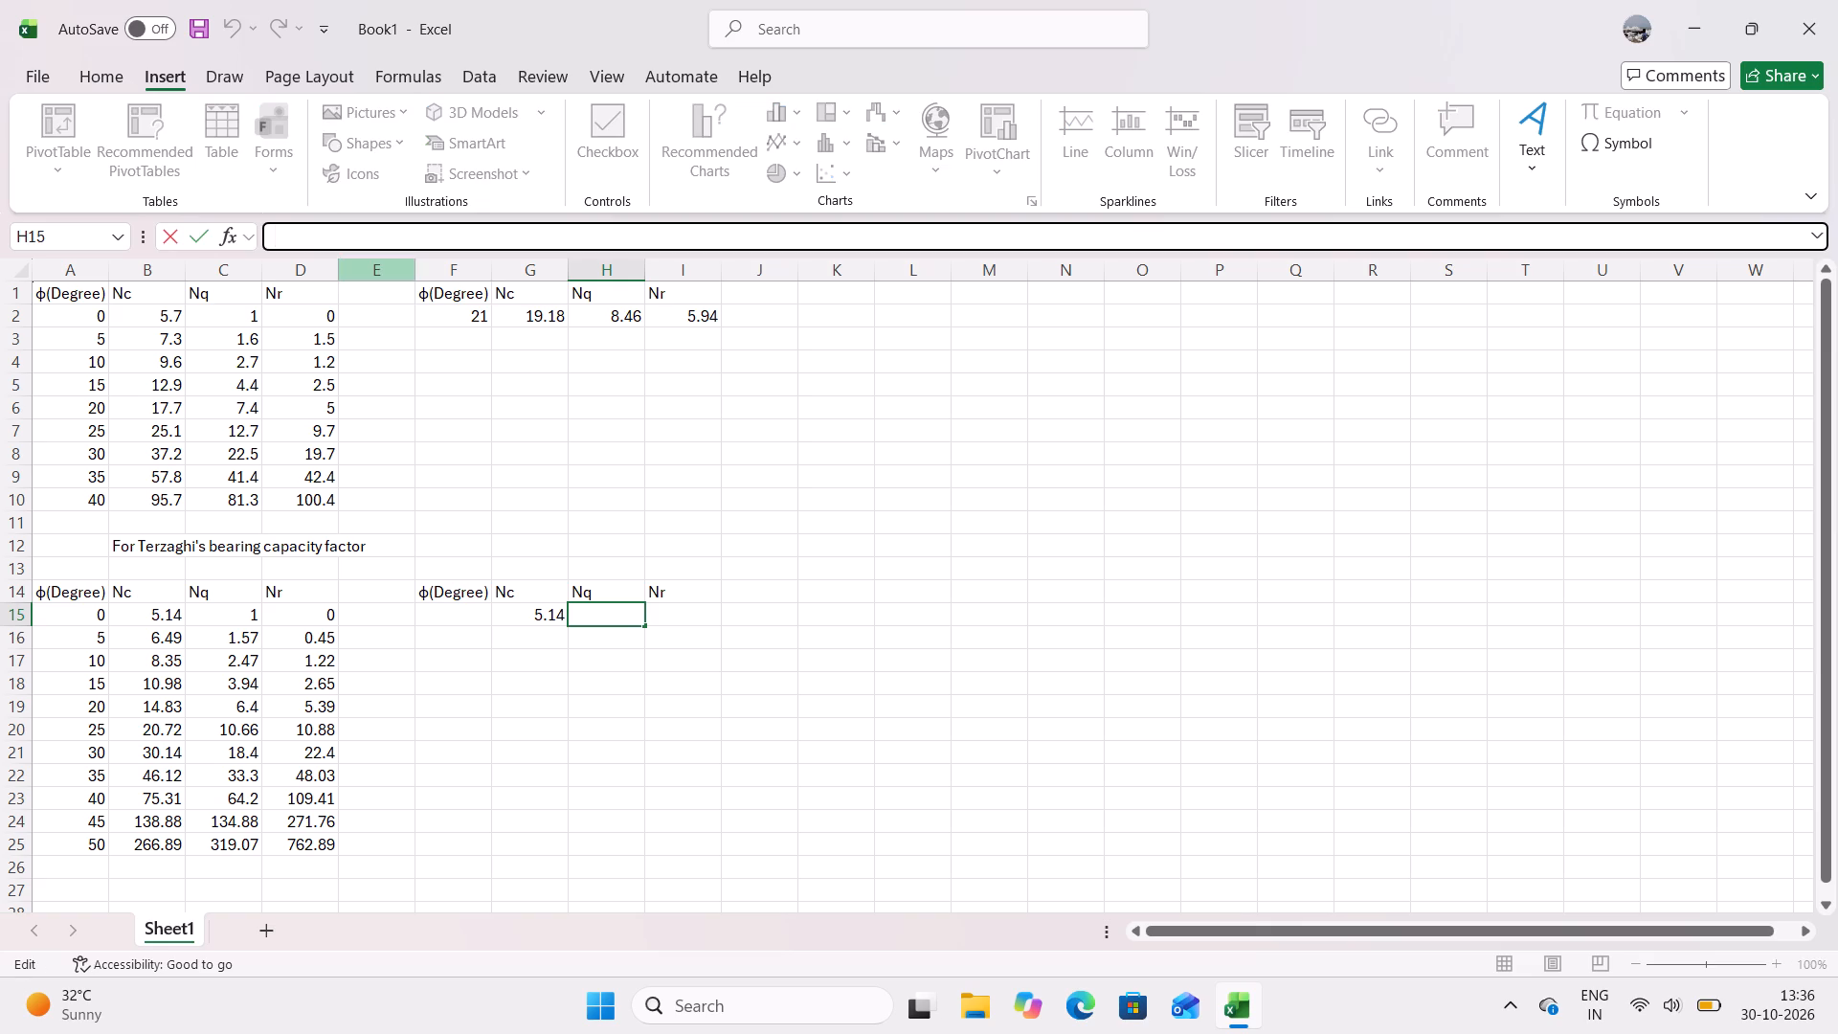
key(equal)
key(ctrl+v)
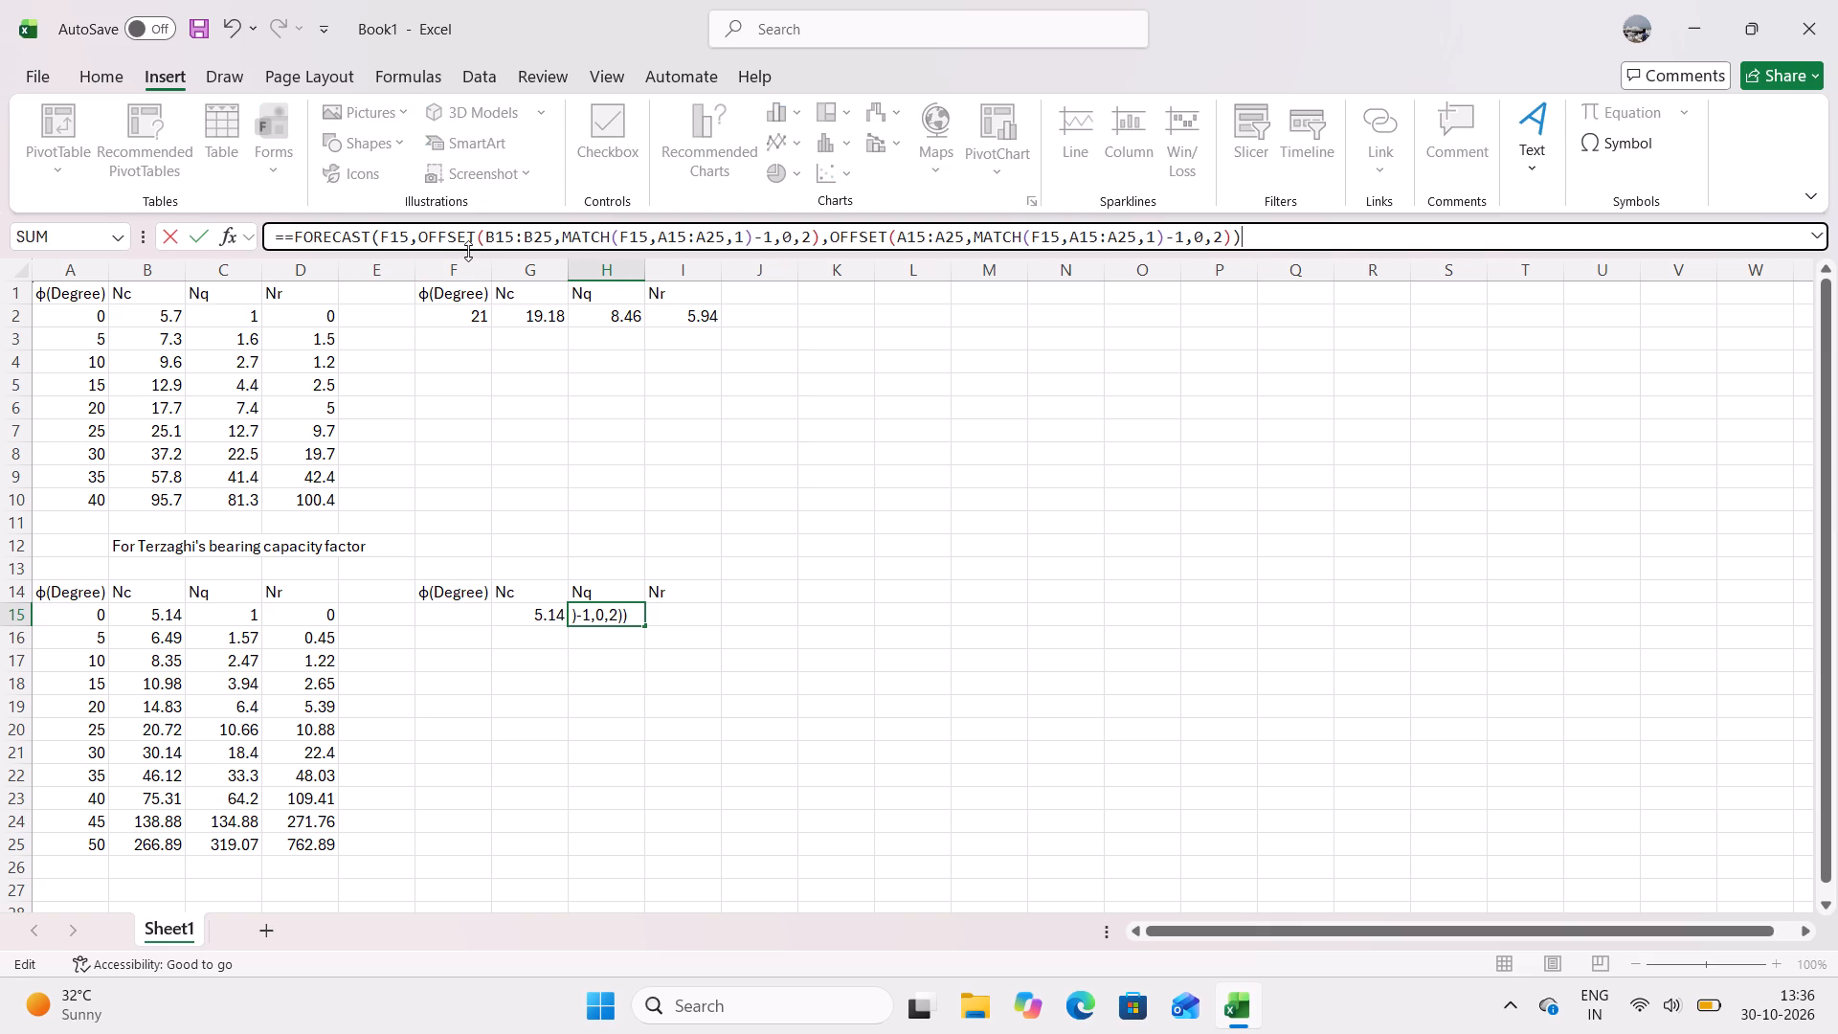
Set the first OFFSET reference in H15's formula to the Terzaghi Nq values C15:C25 and commit it with a single equals sign.
drag(549, 236, 508, 230)
drag(508, 230, 487, 238)
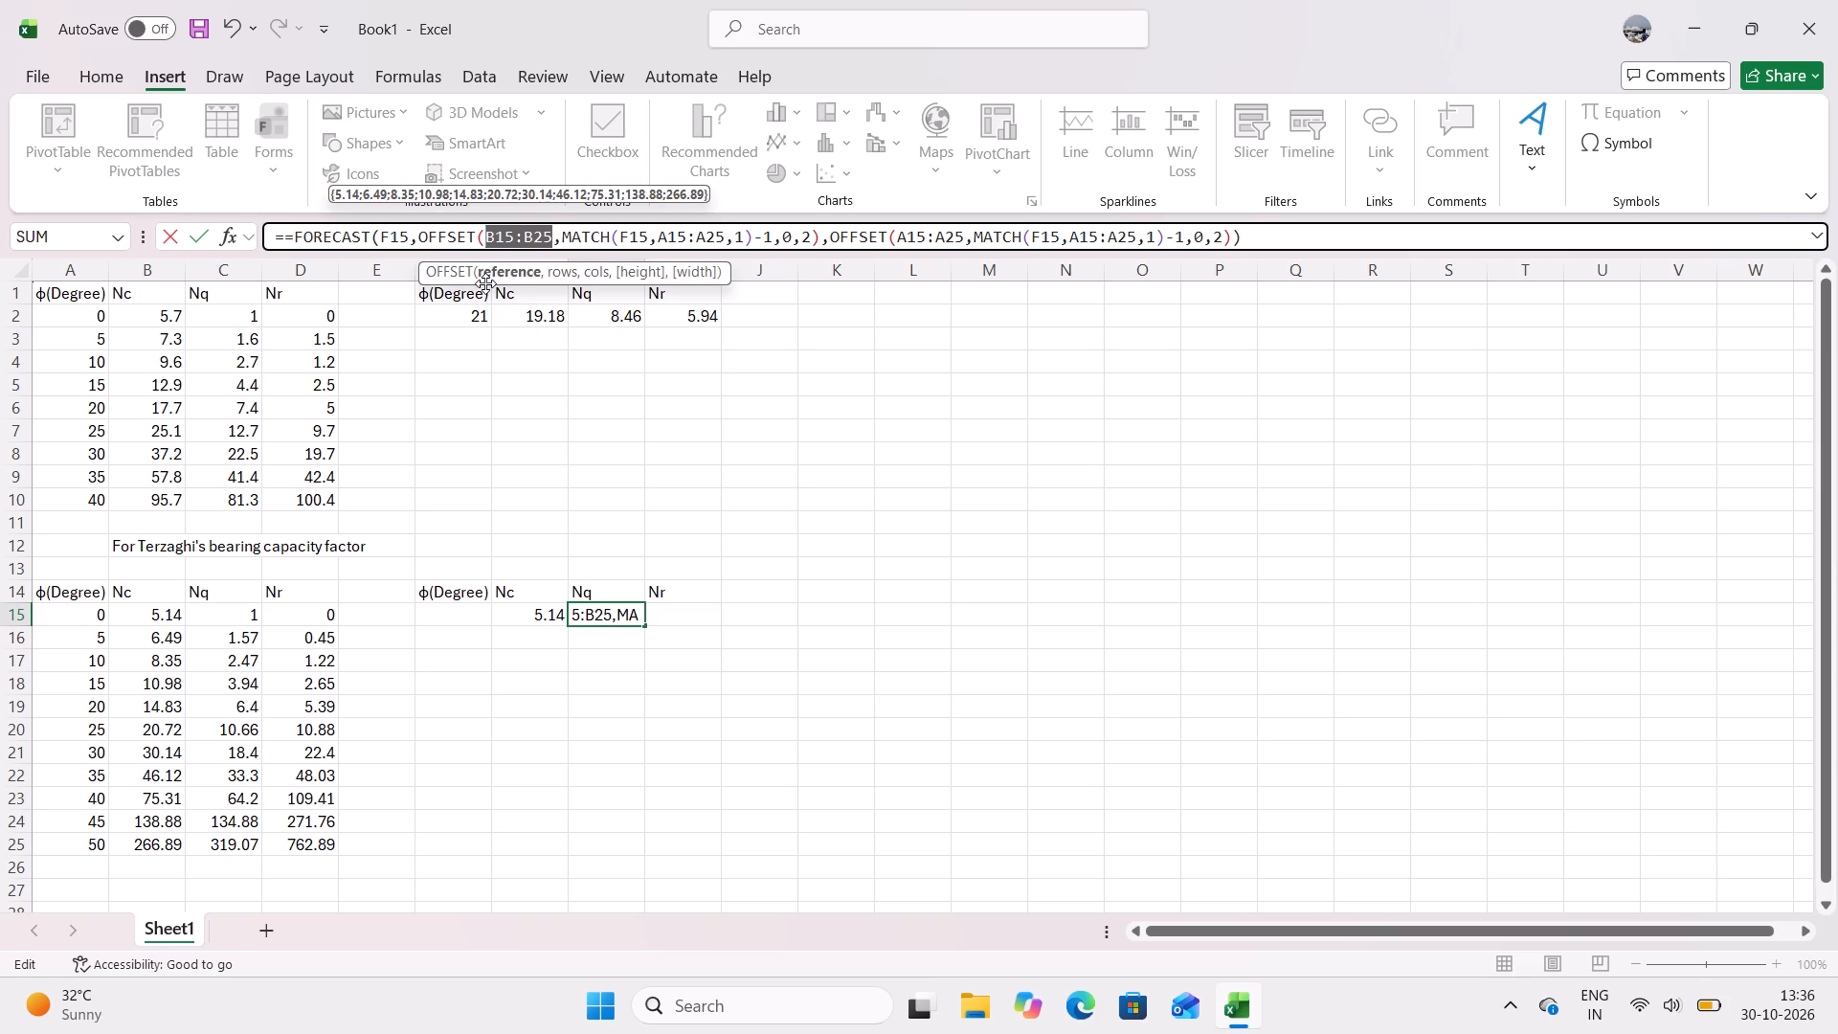
key(BackSpace)
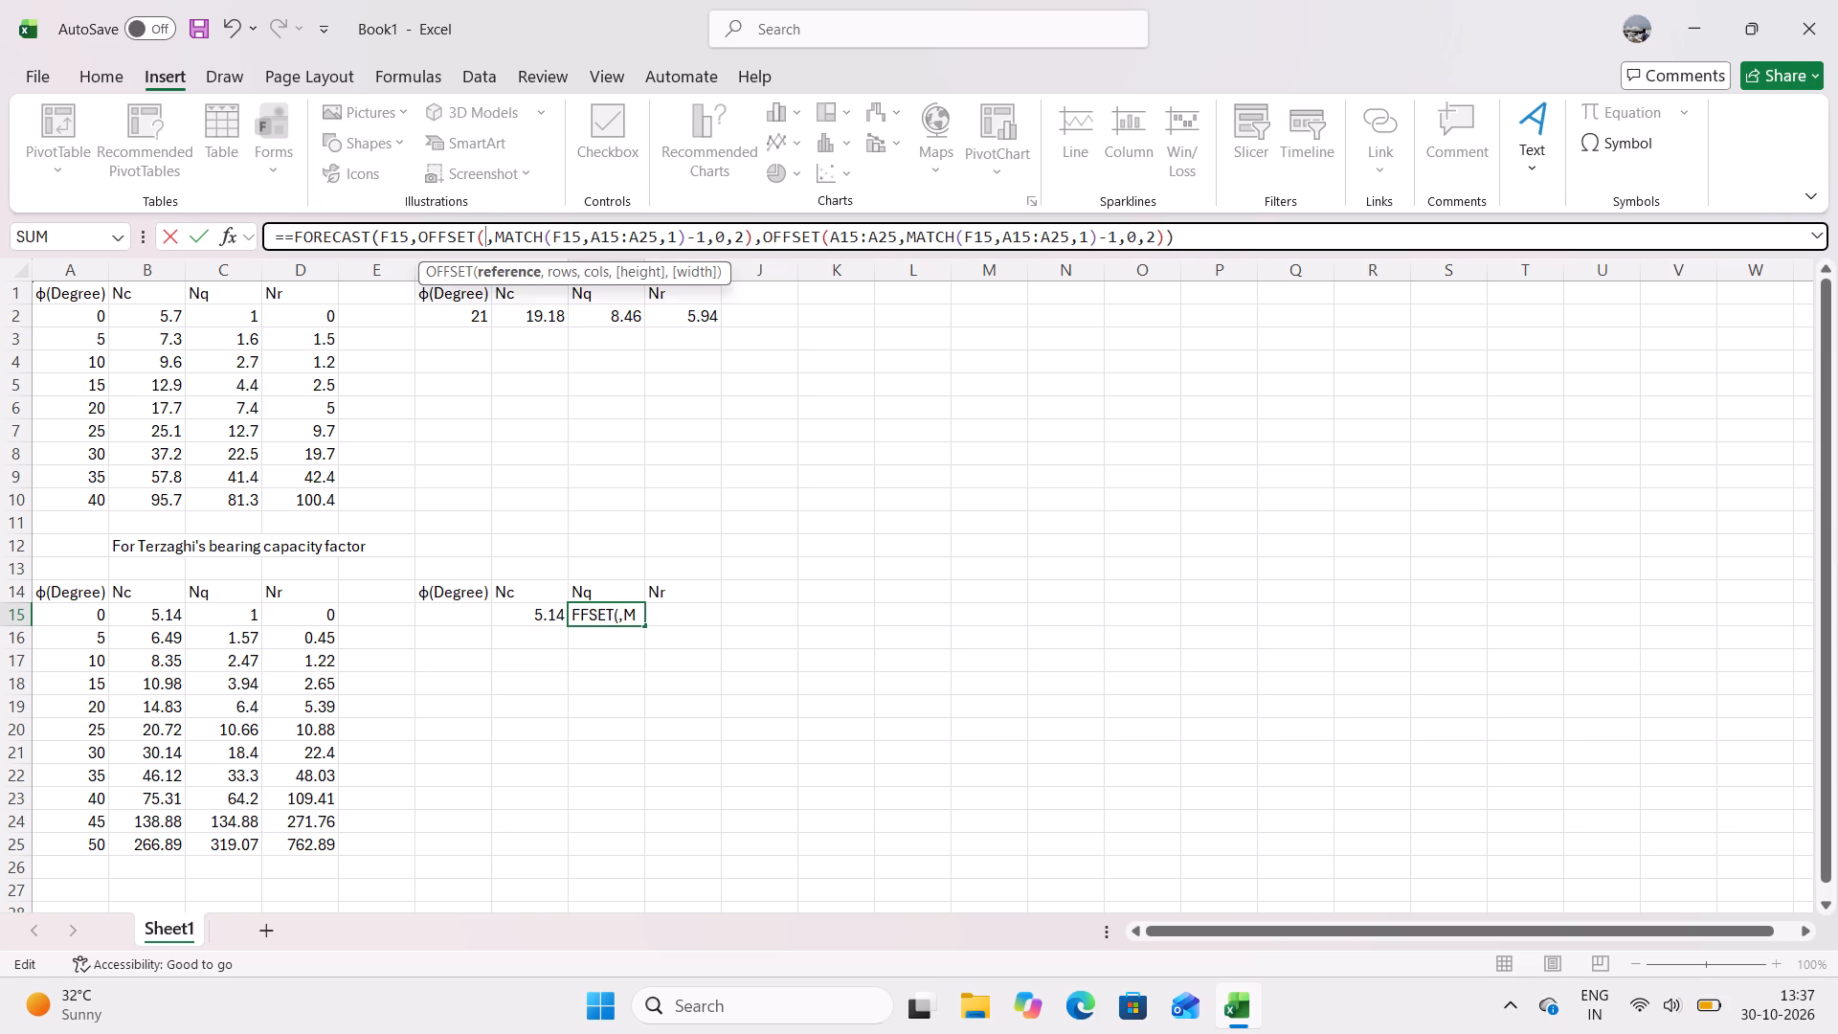
drag(242, 619, 235, 844)
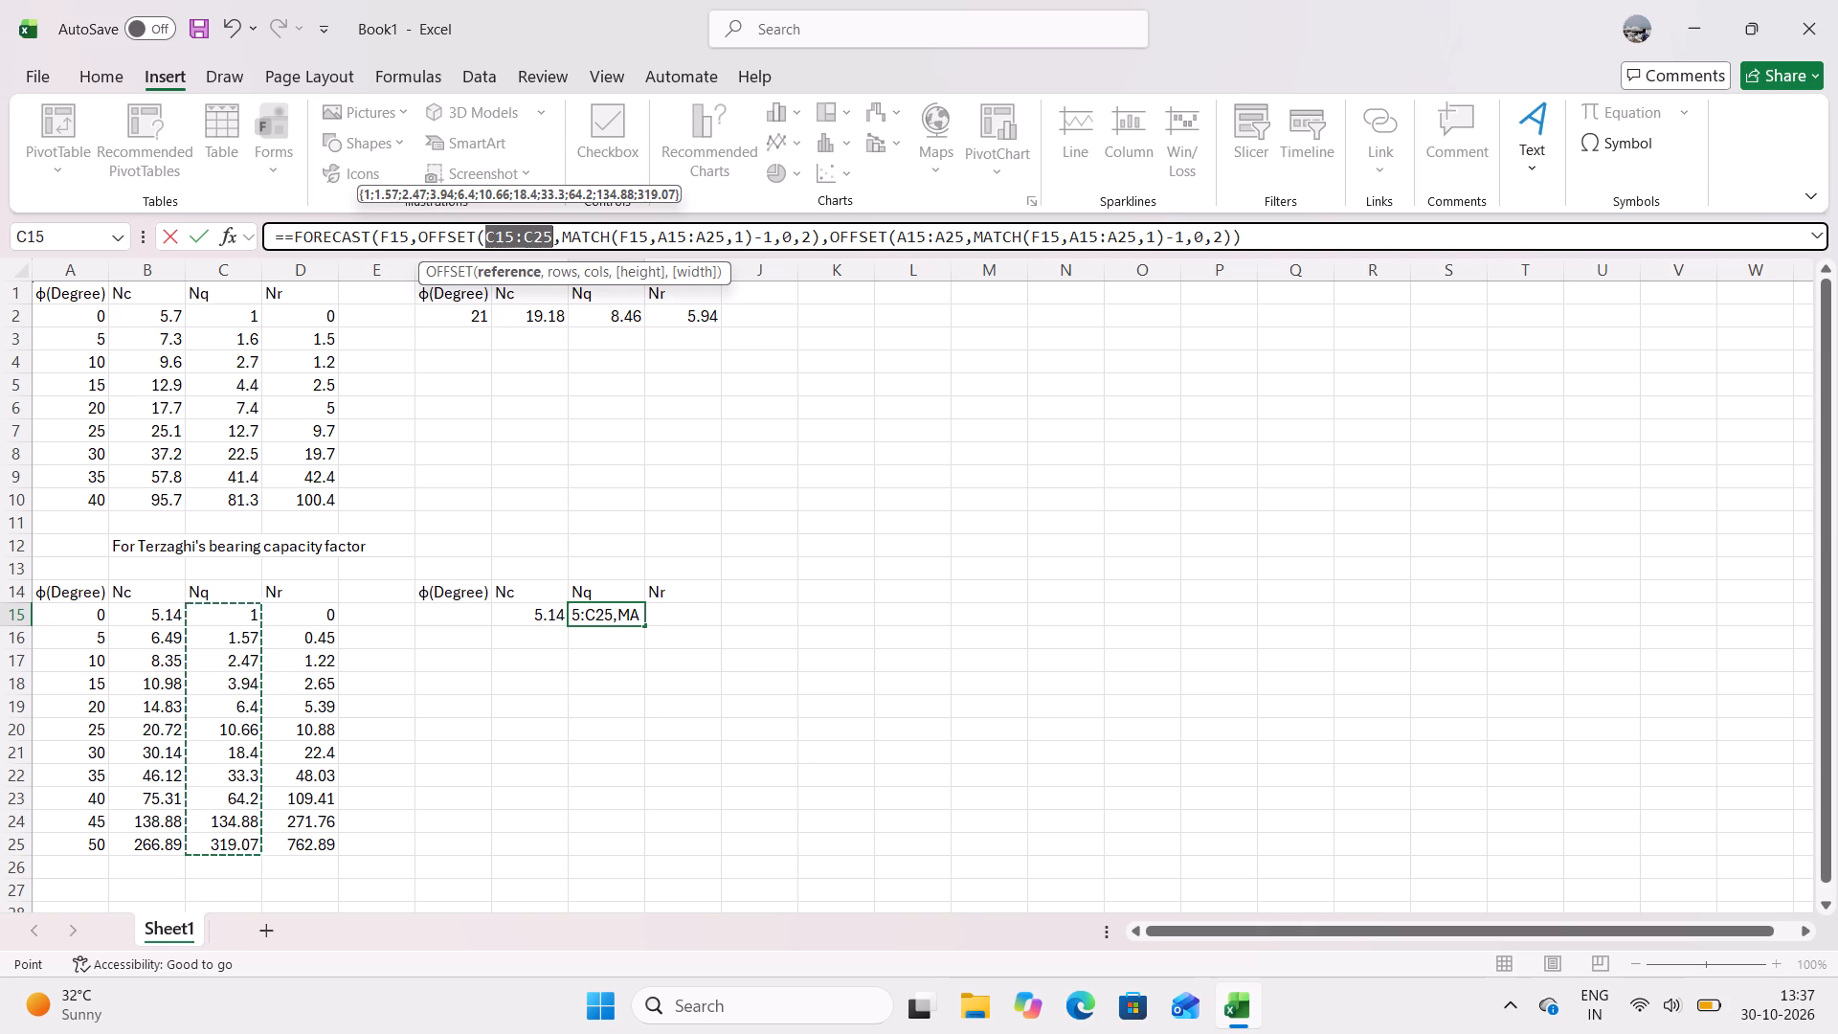
key(Return)
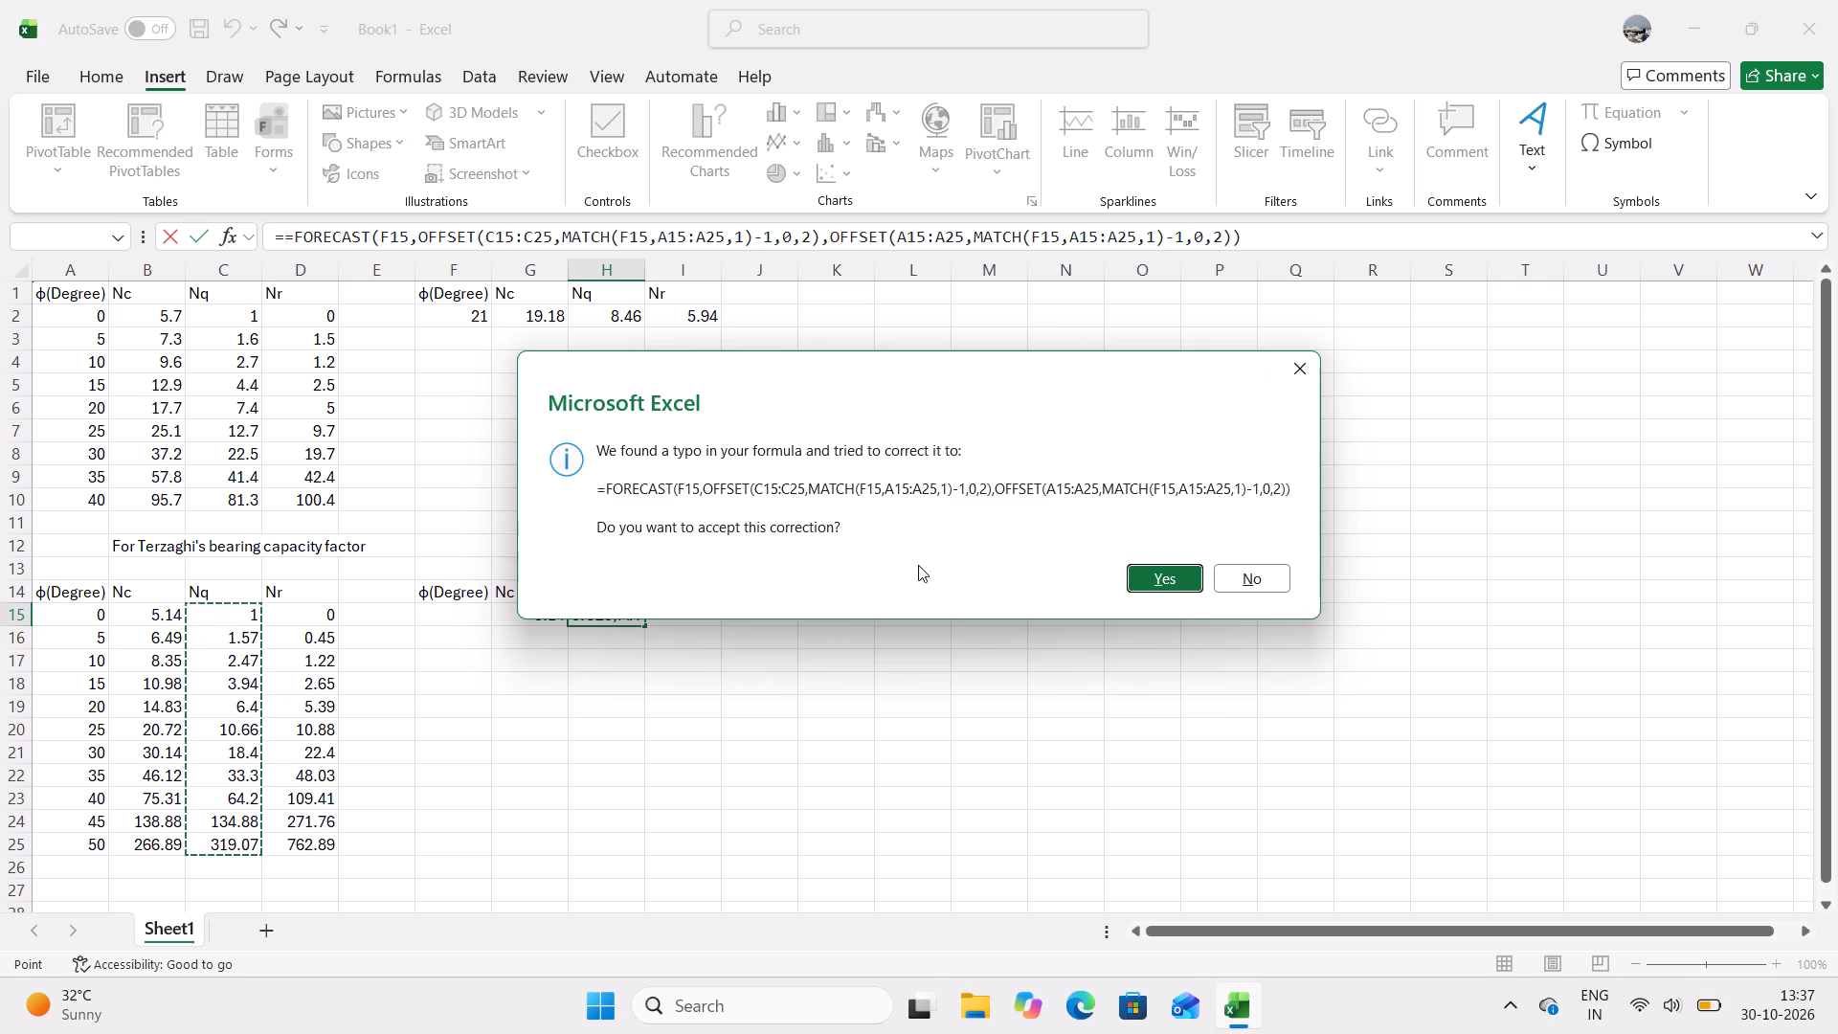
click(1186, 584)
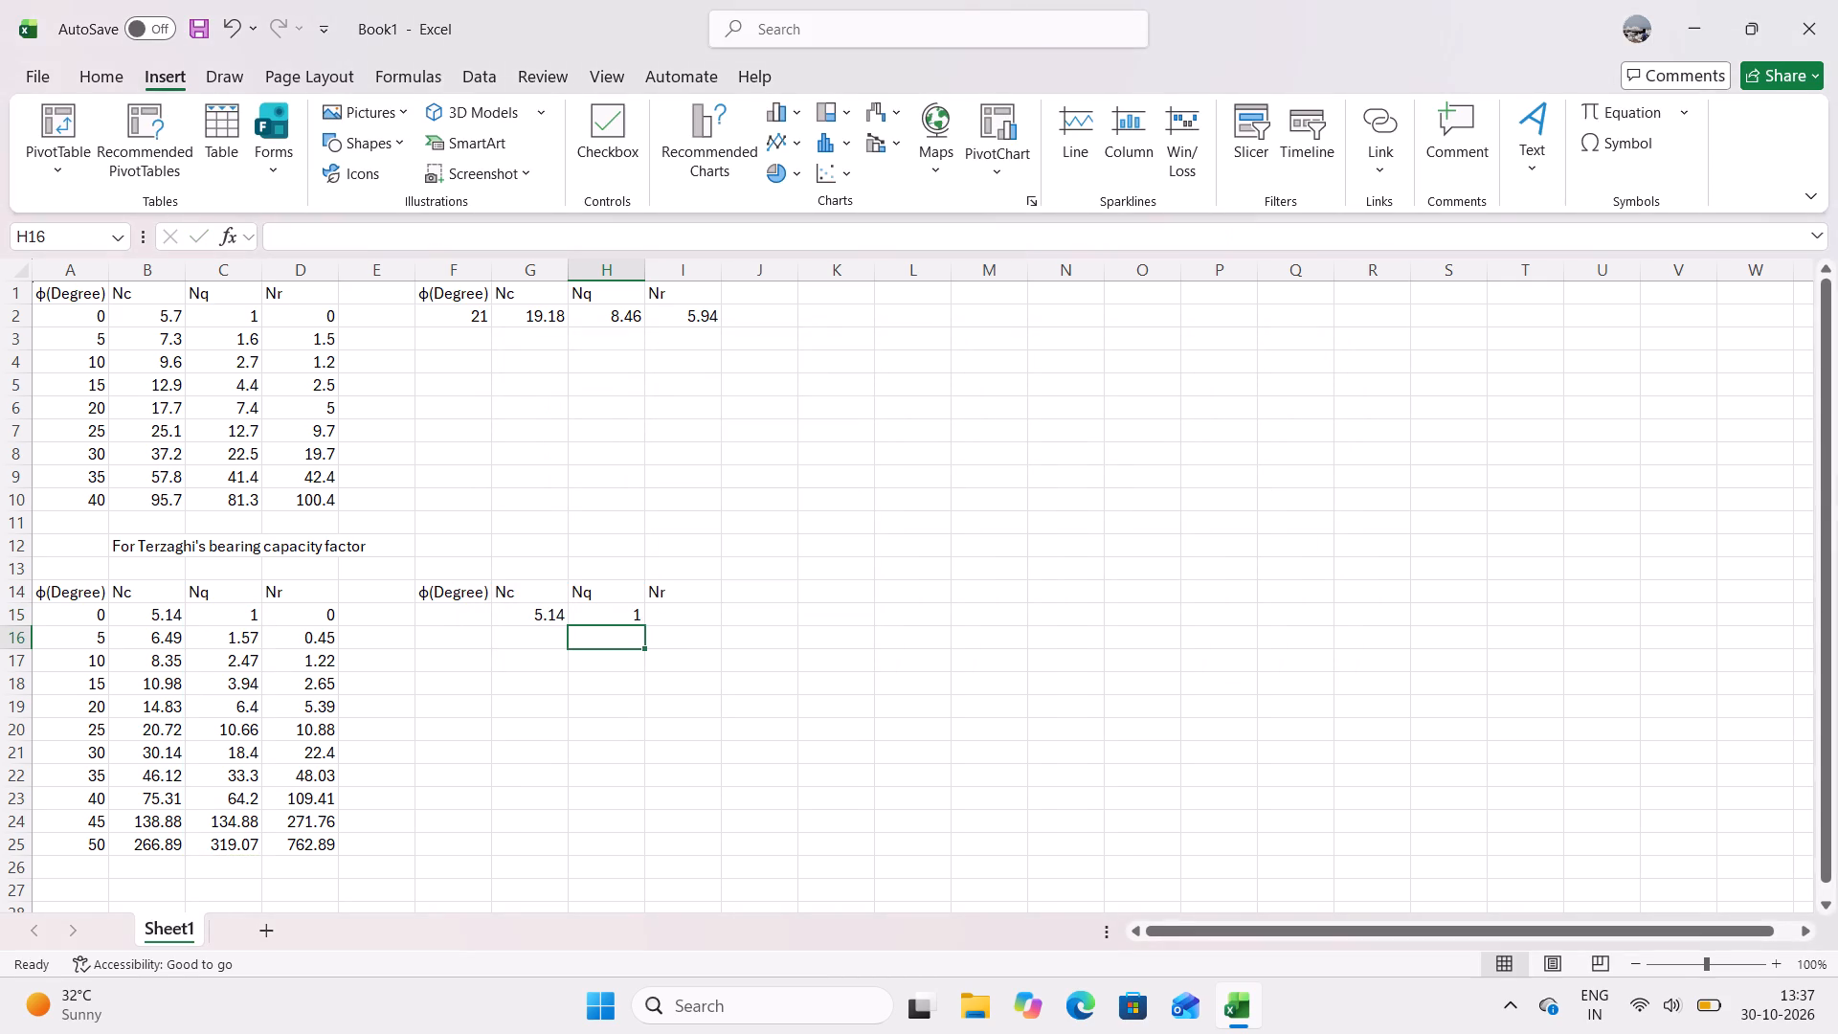
Enter the copied G15 FORECAST formula text in I15 under Nr.
click(695, 611)
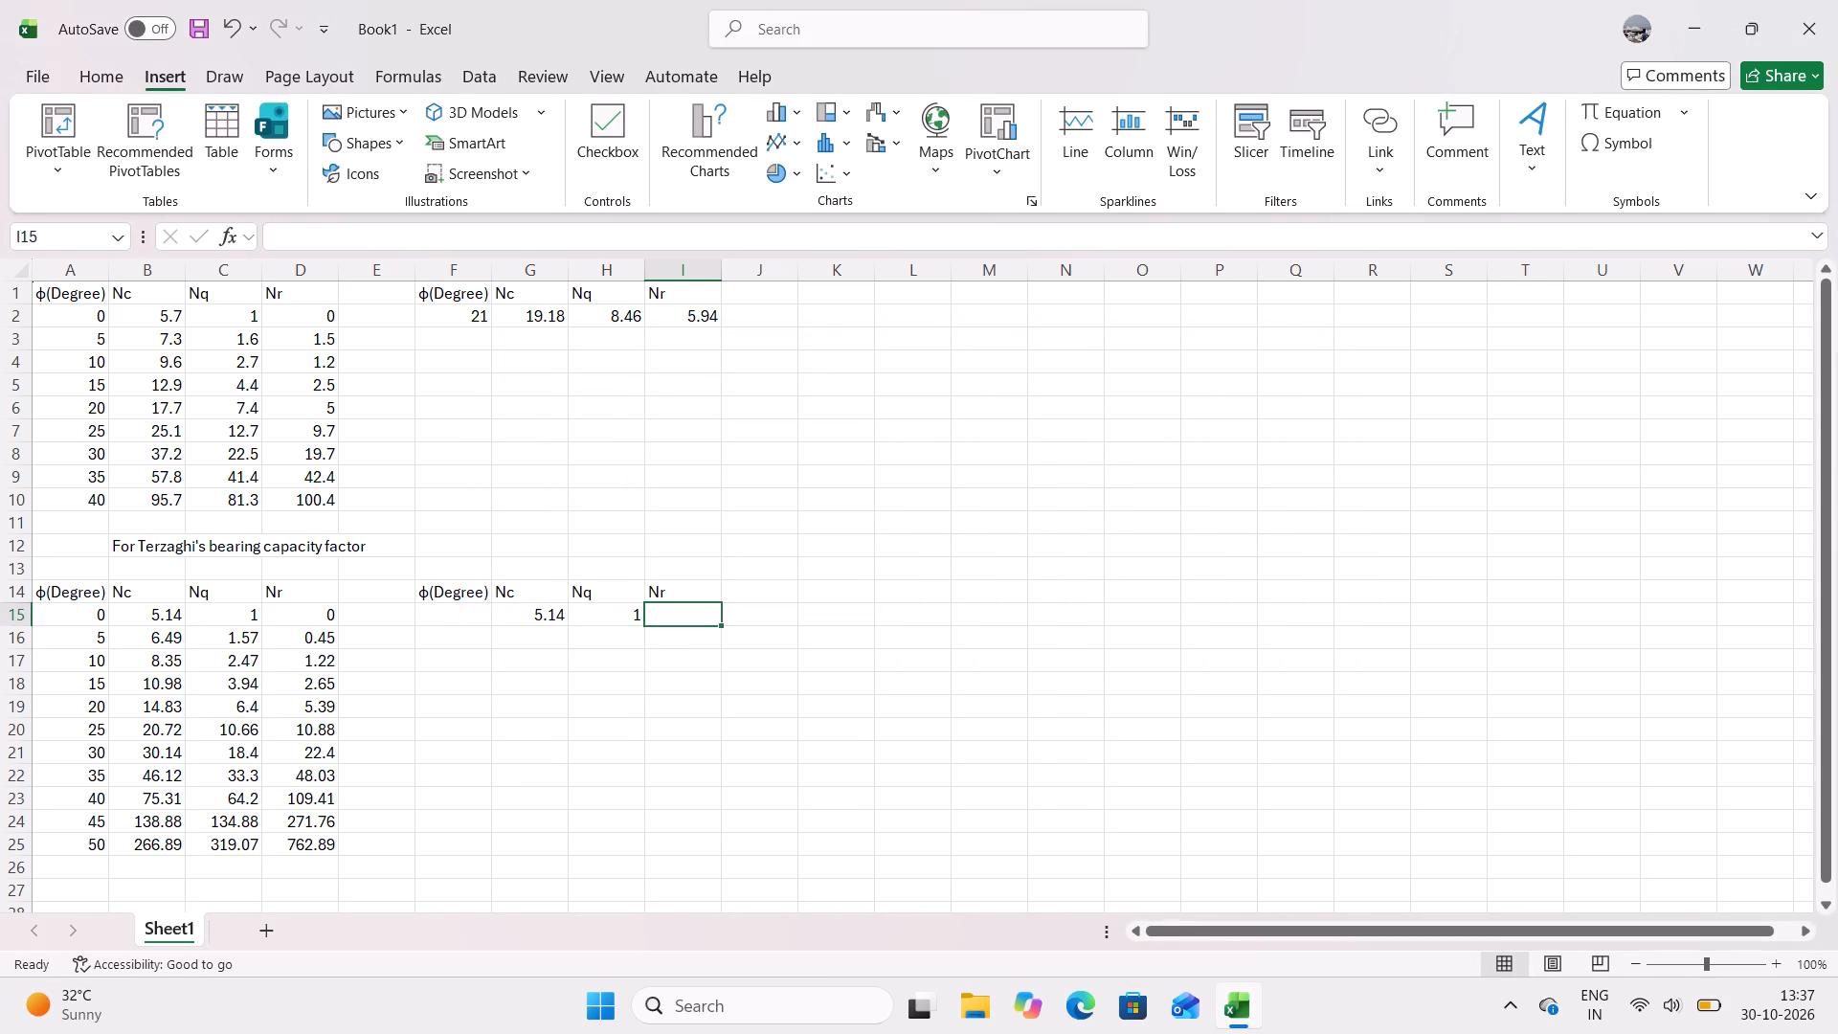
click(303, 230)
key(equal)
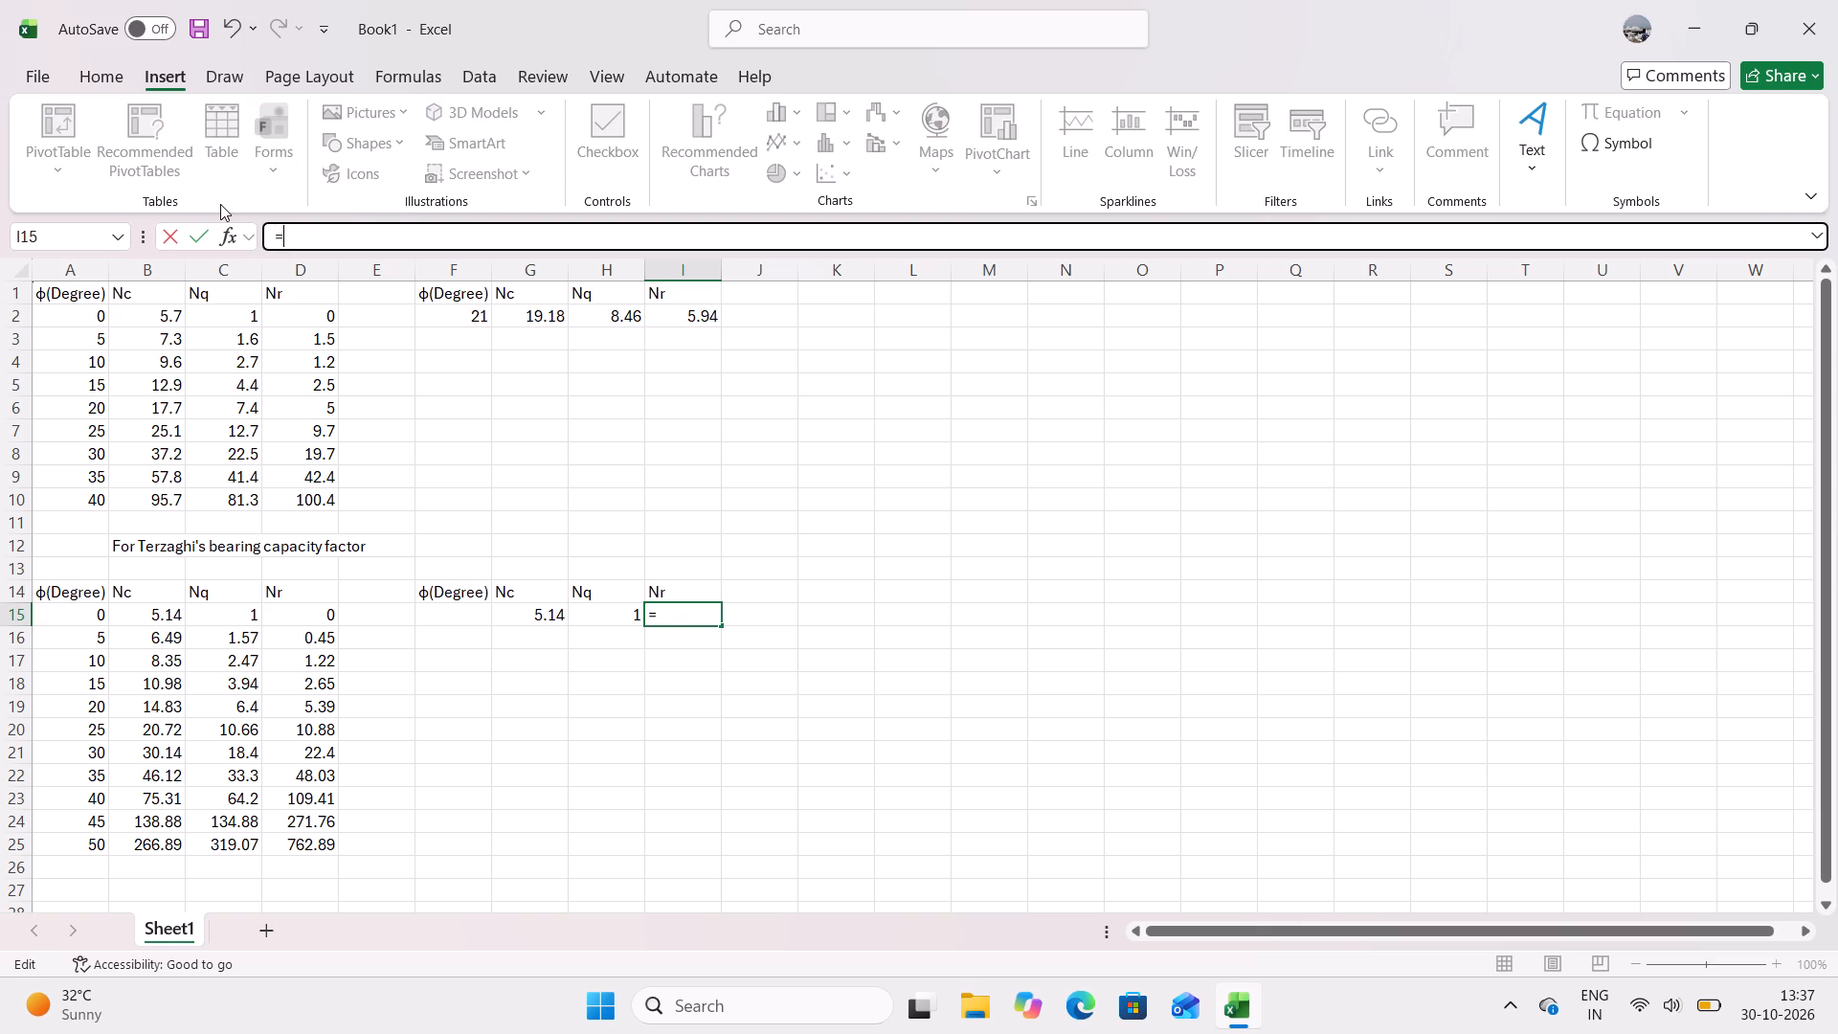
key(ctrl+v)
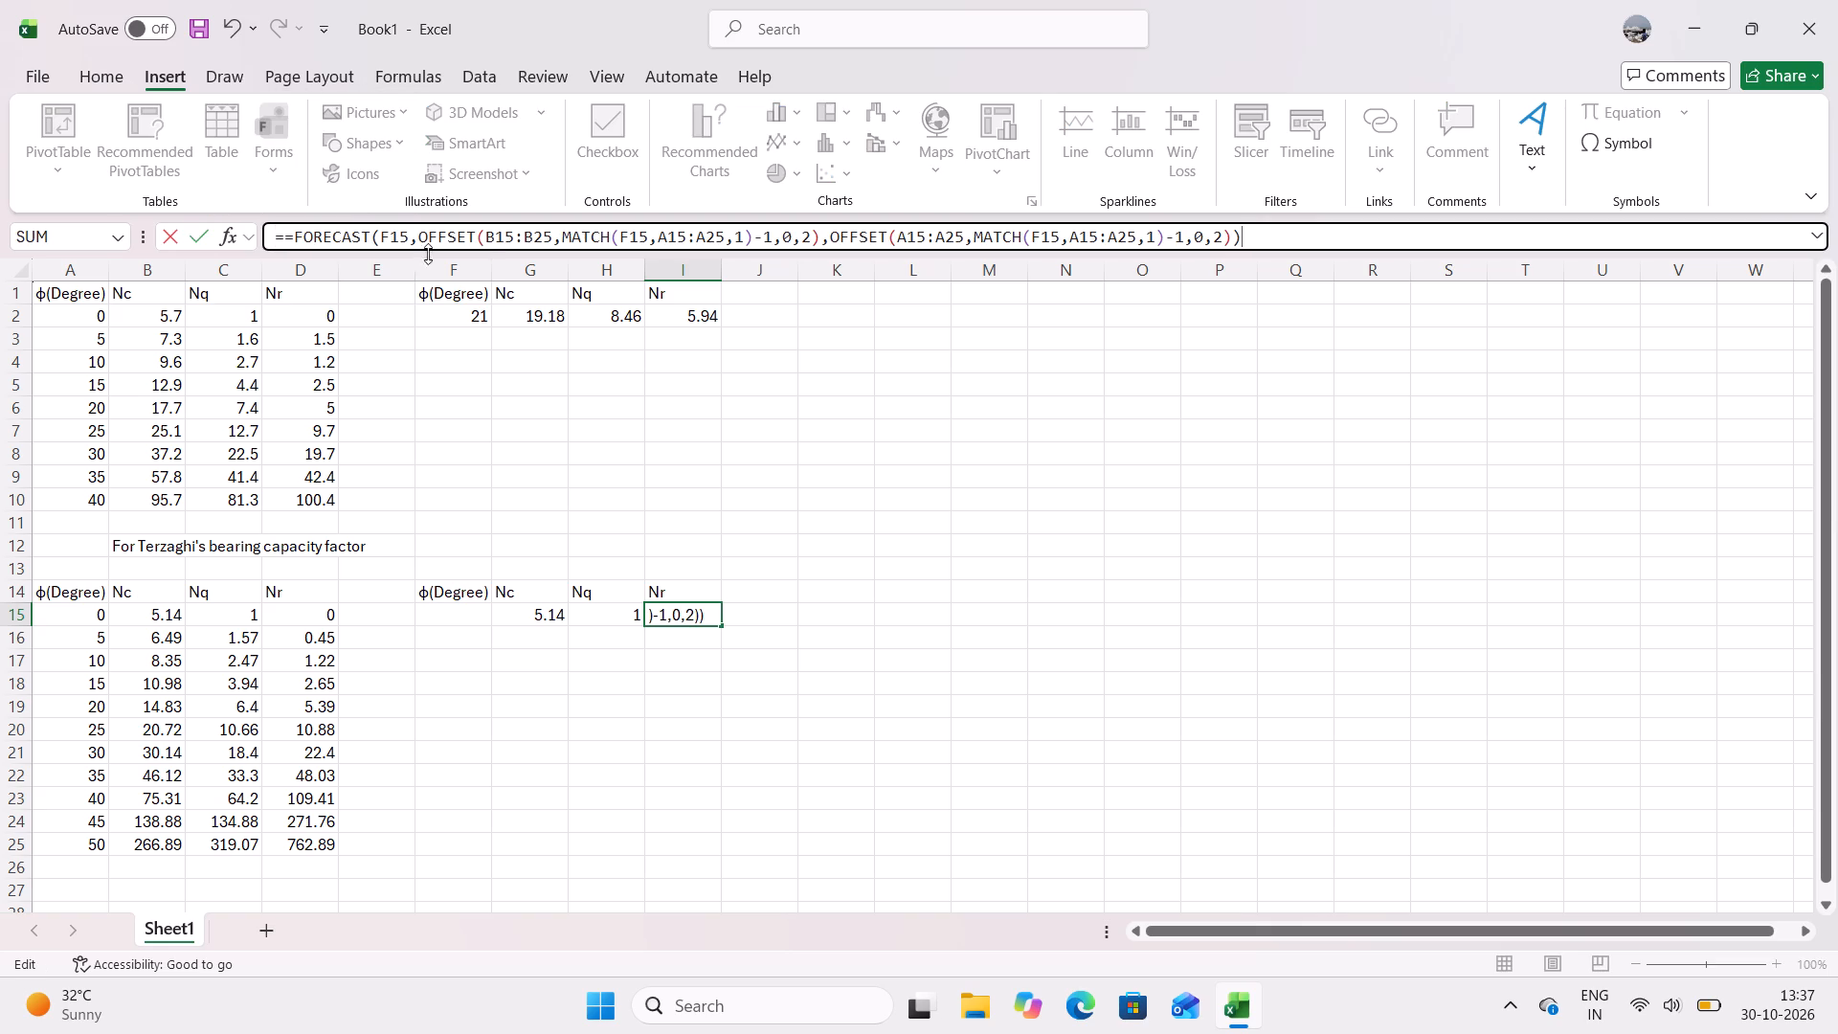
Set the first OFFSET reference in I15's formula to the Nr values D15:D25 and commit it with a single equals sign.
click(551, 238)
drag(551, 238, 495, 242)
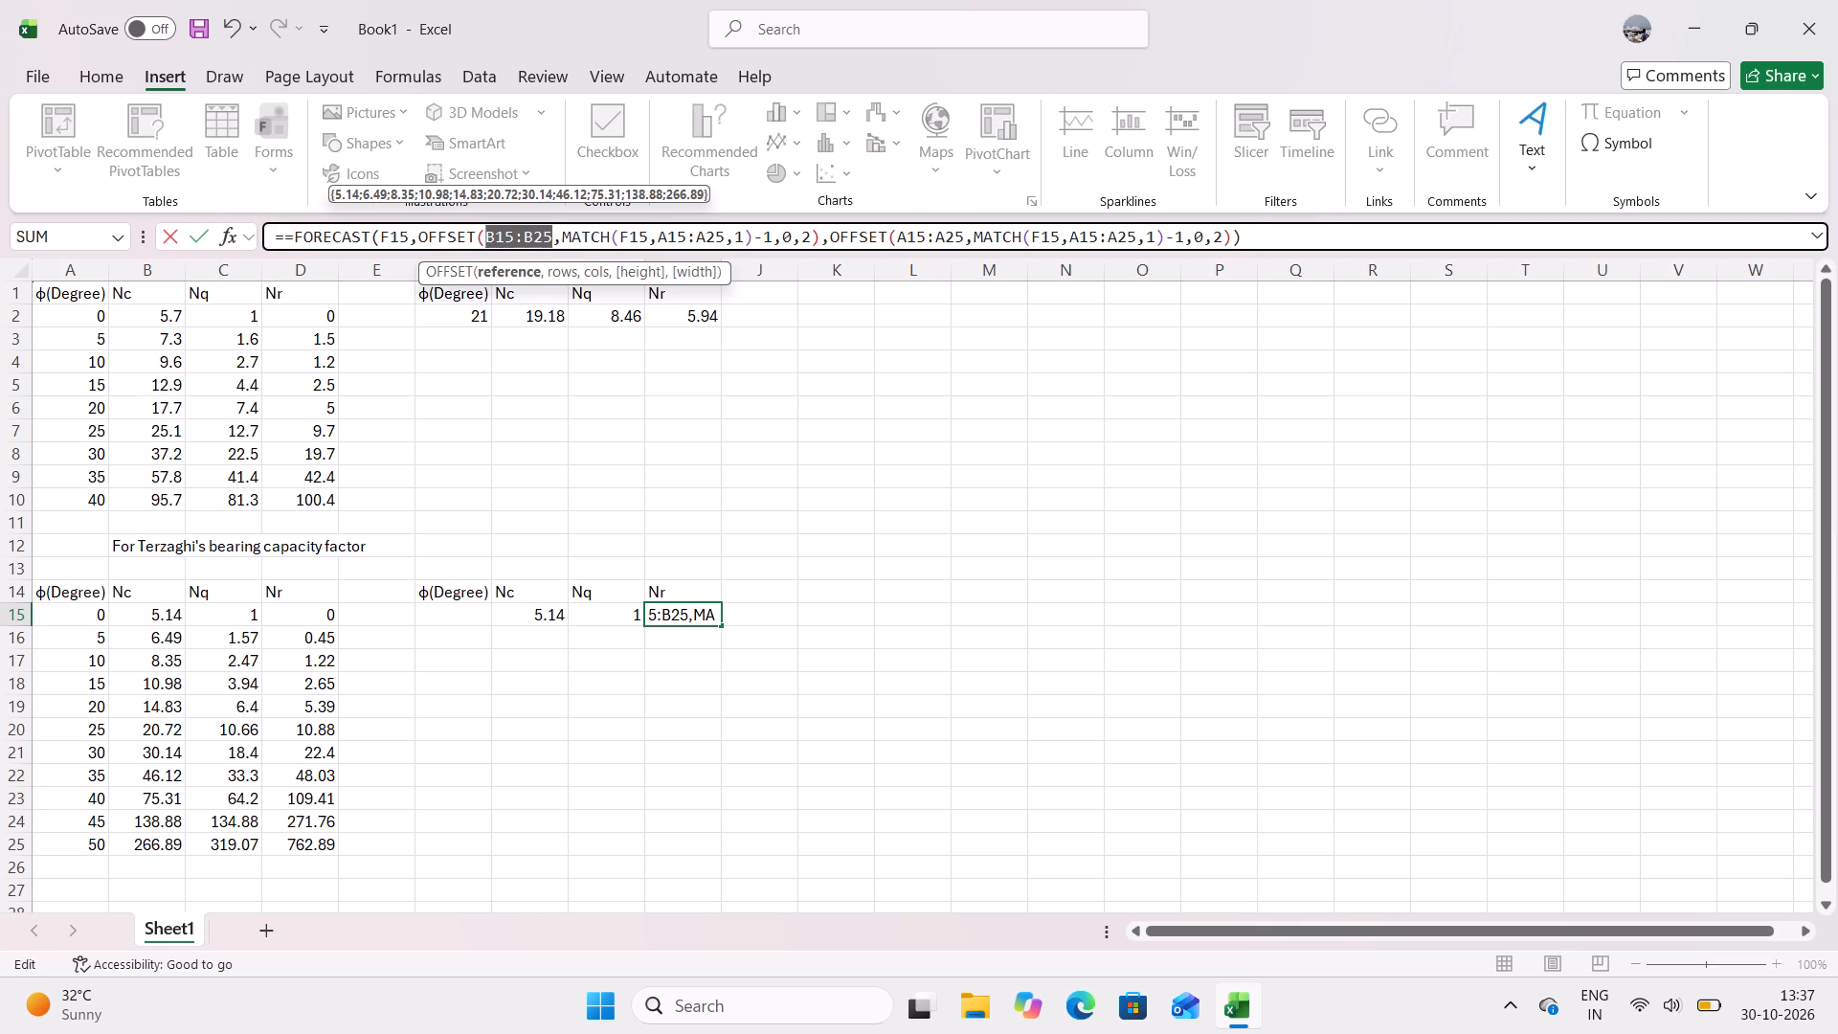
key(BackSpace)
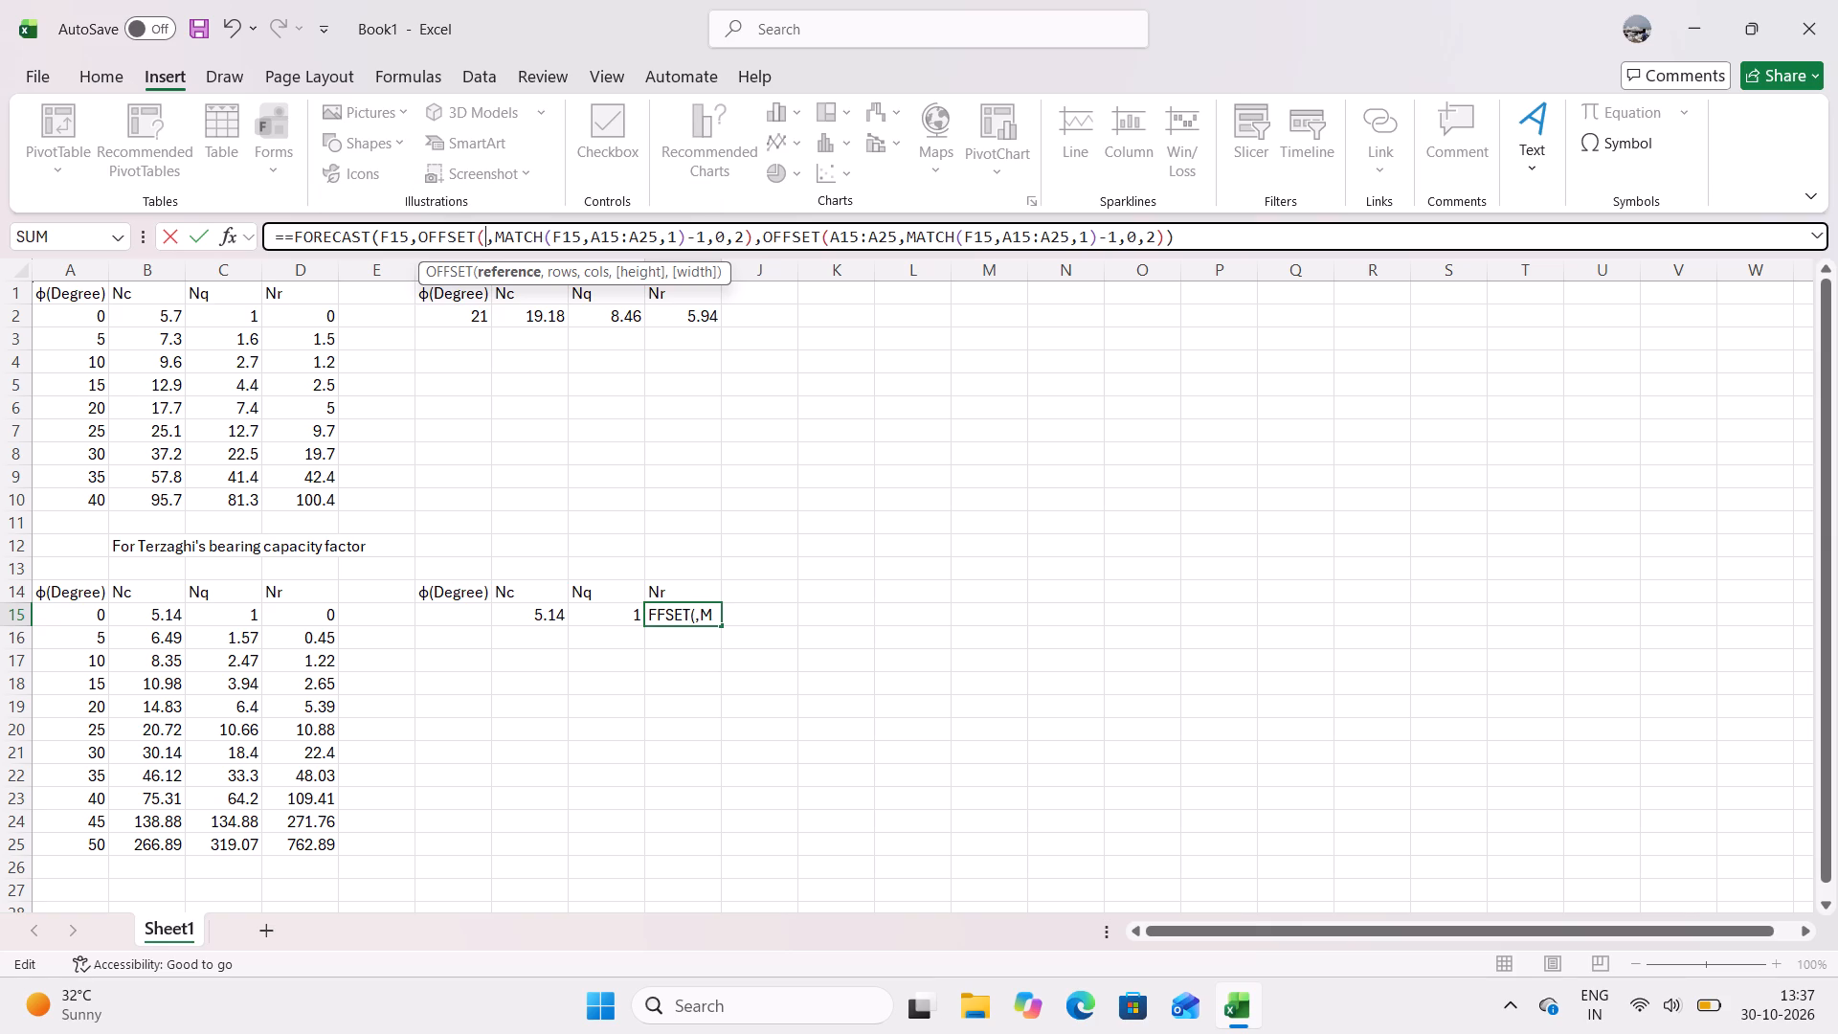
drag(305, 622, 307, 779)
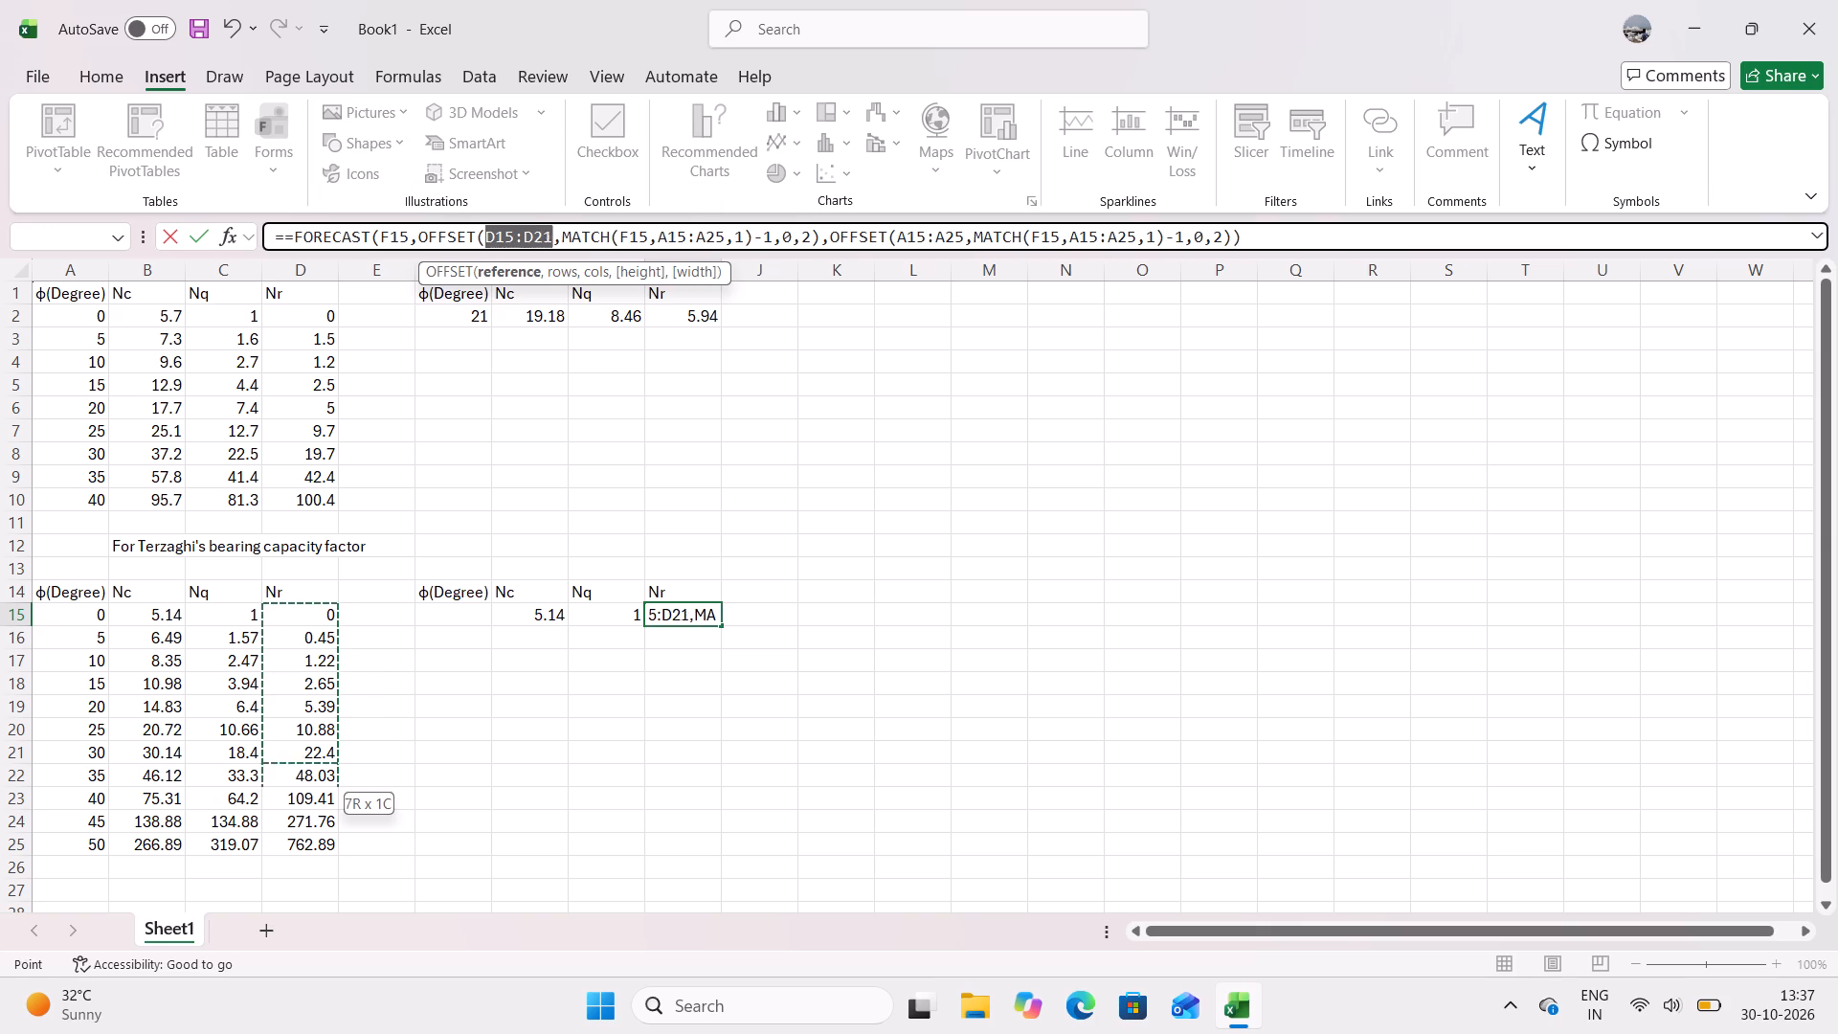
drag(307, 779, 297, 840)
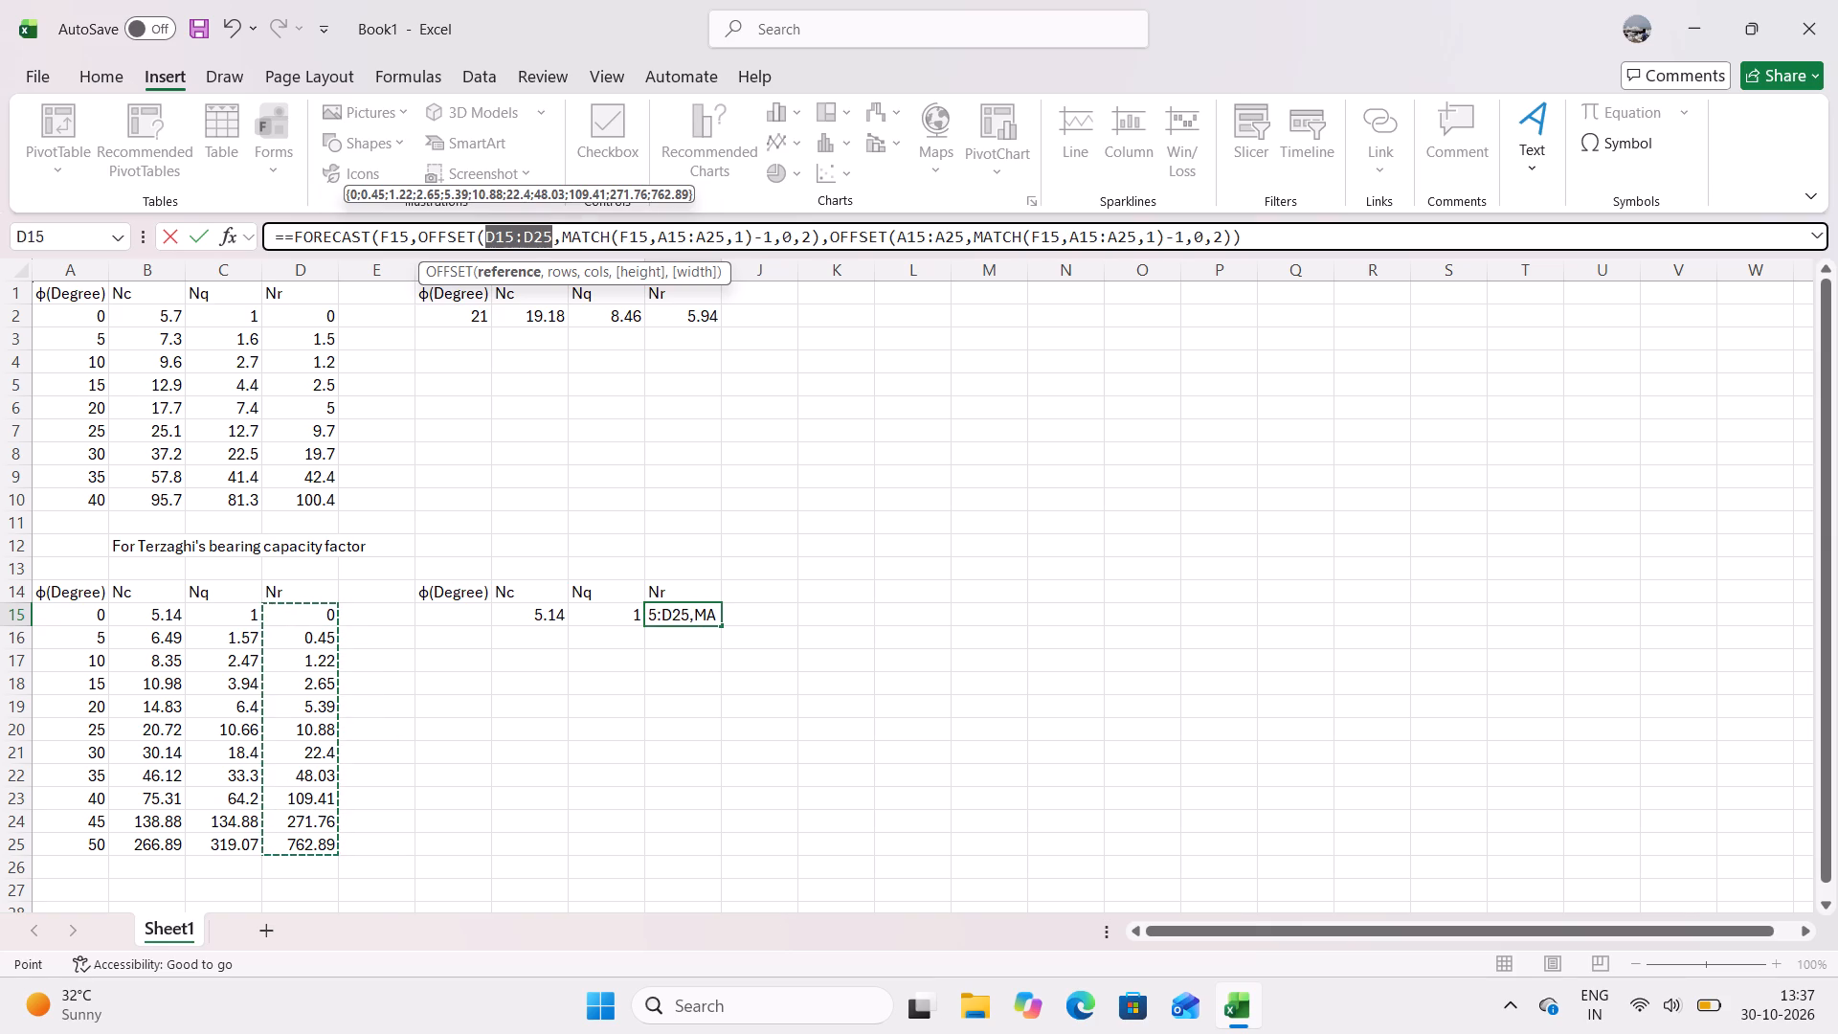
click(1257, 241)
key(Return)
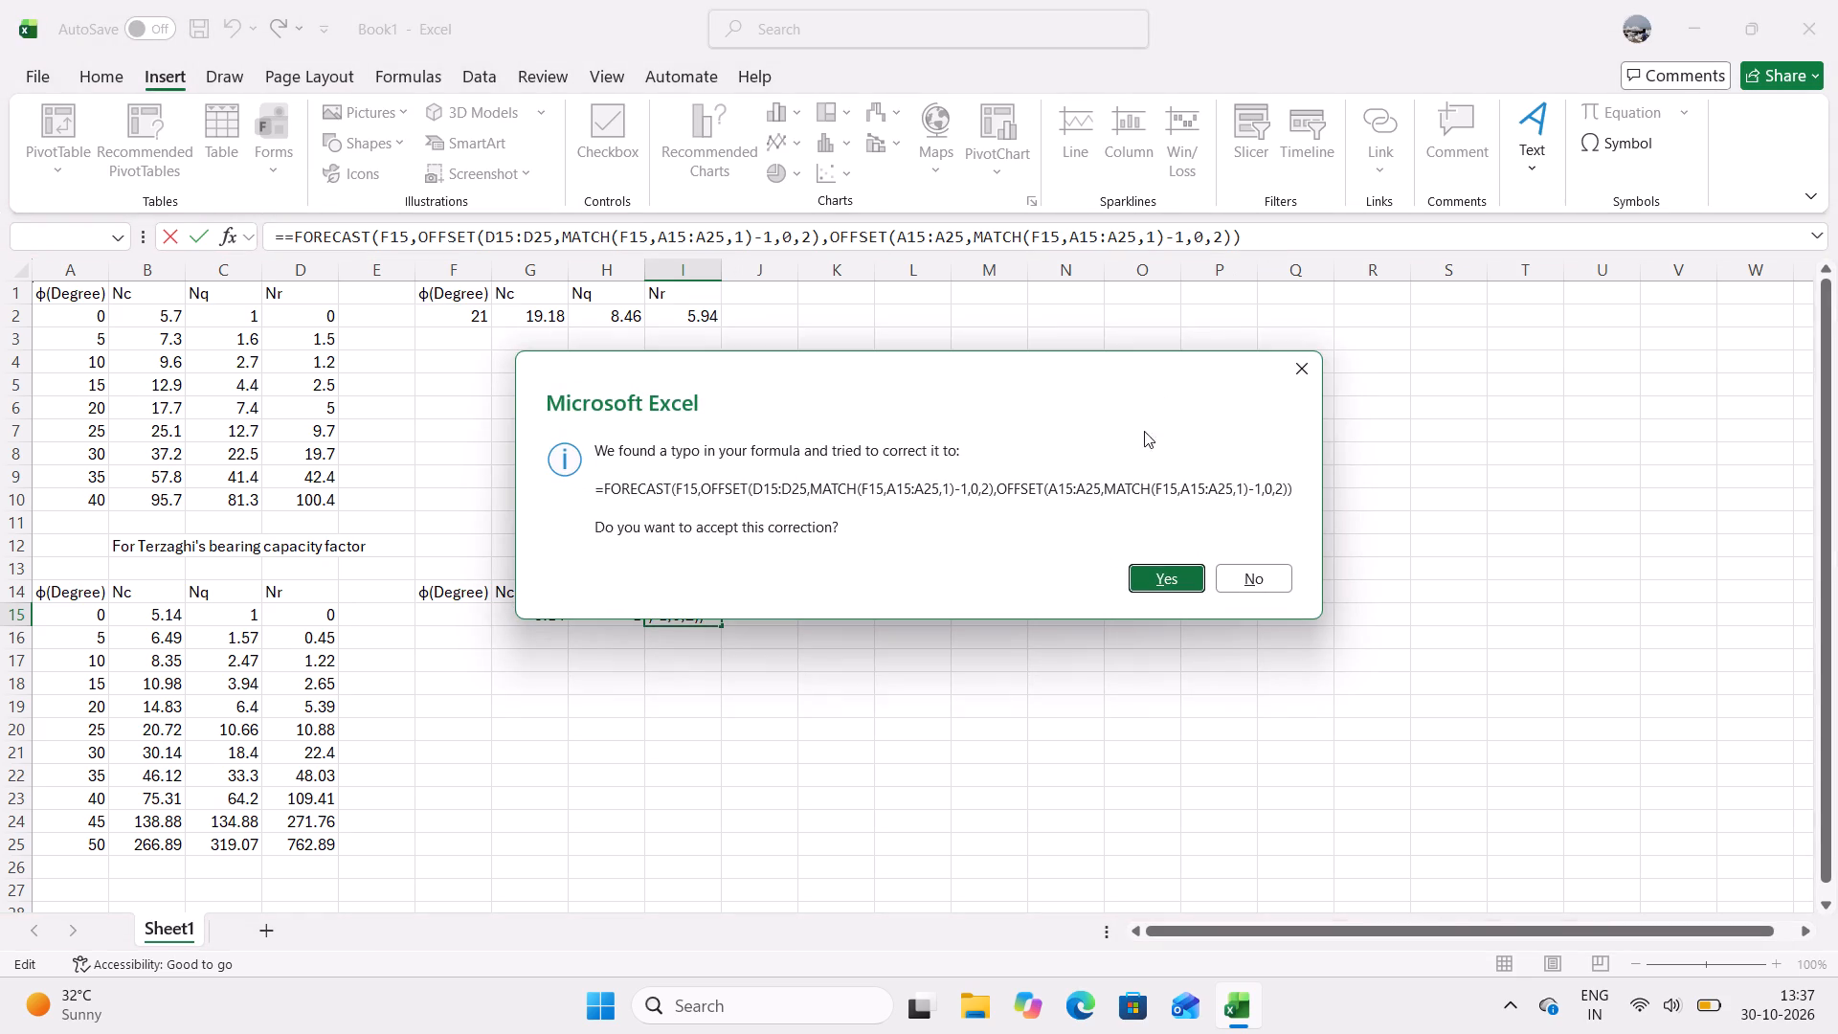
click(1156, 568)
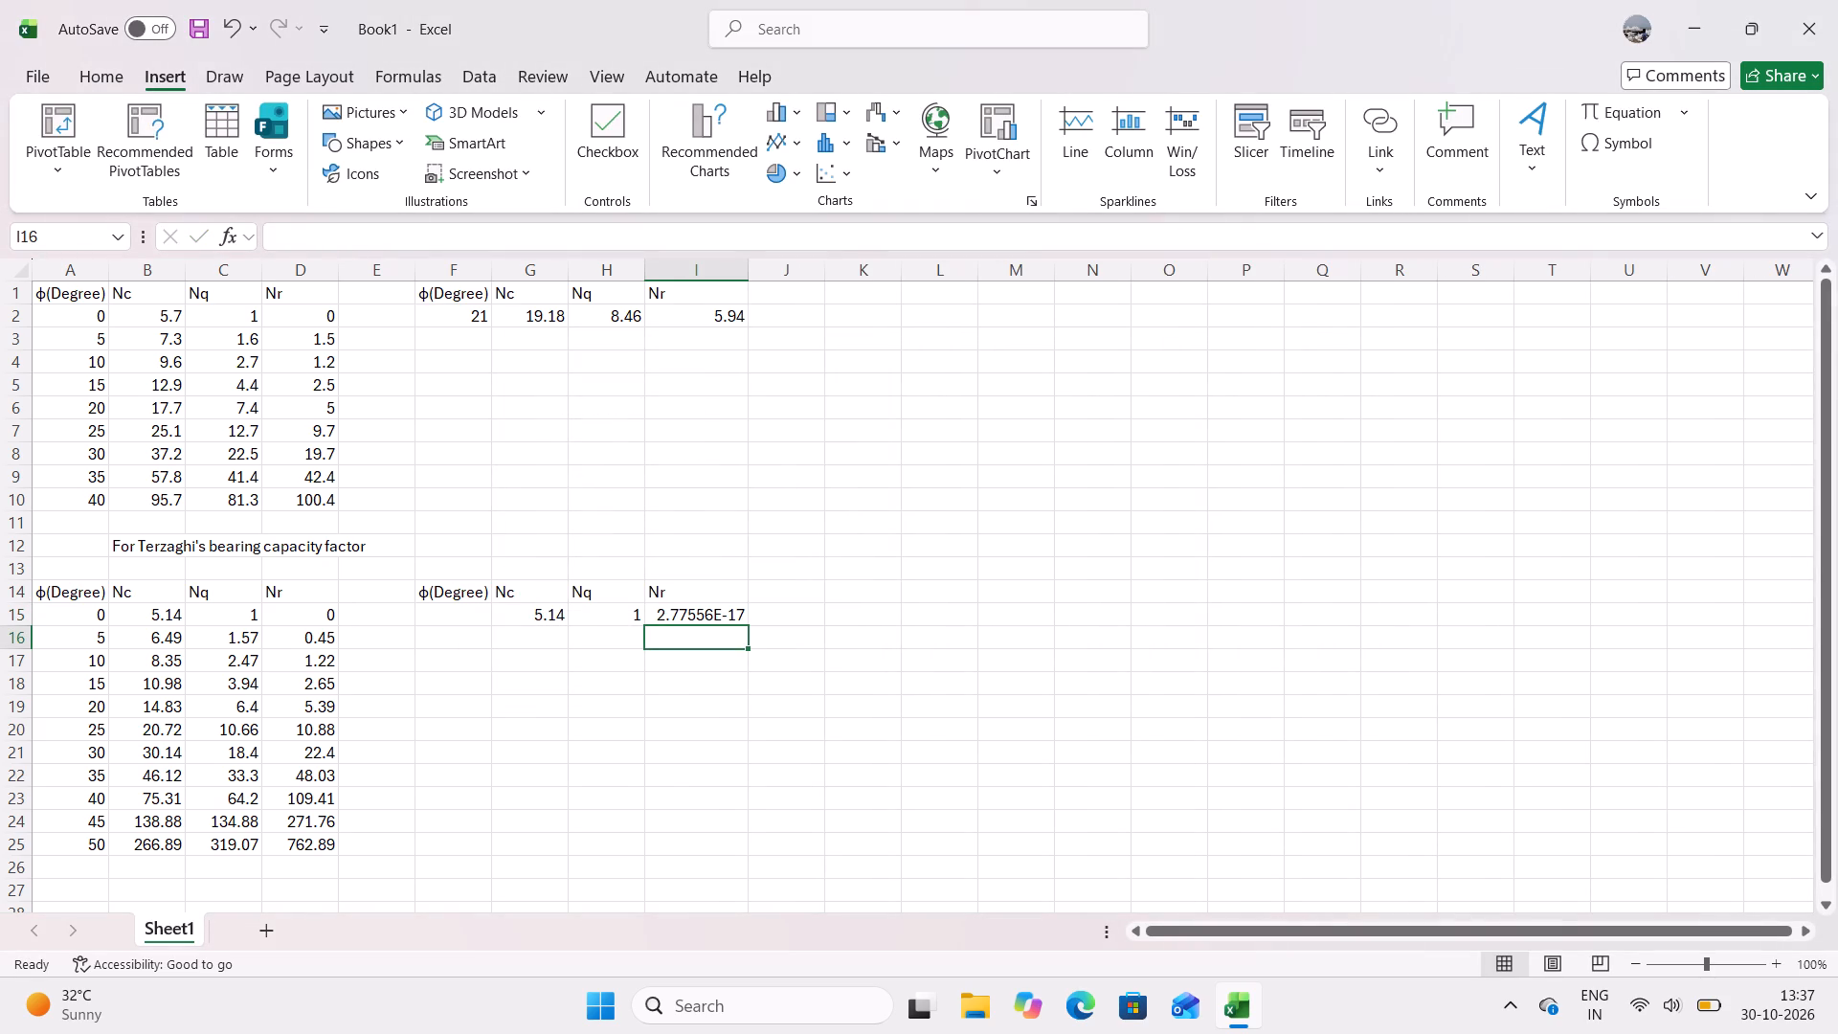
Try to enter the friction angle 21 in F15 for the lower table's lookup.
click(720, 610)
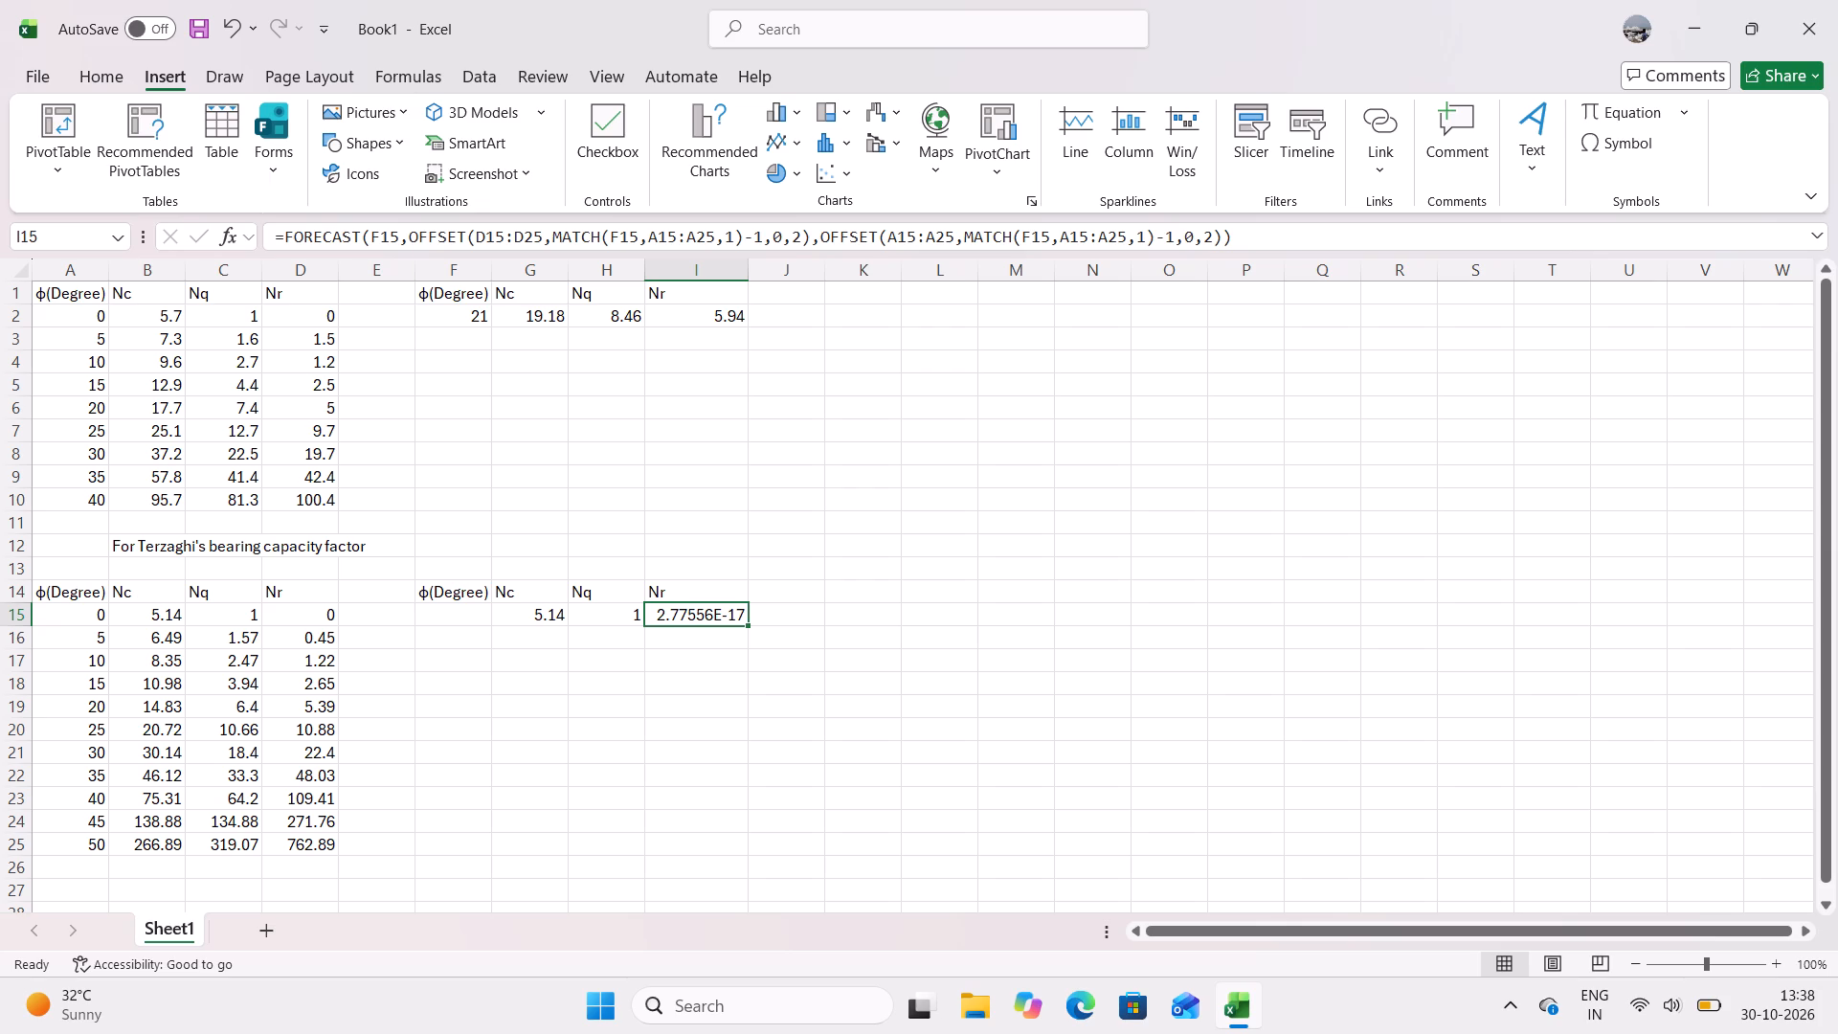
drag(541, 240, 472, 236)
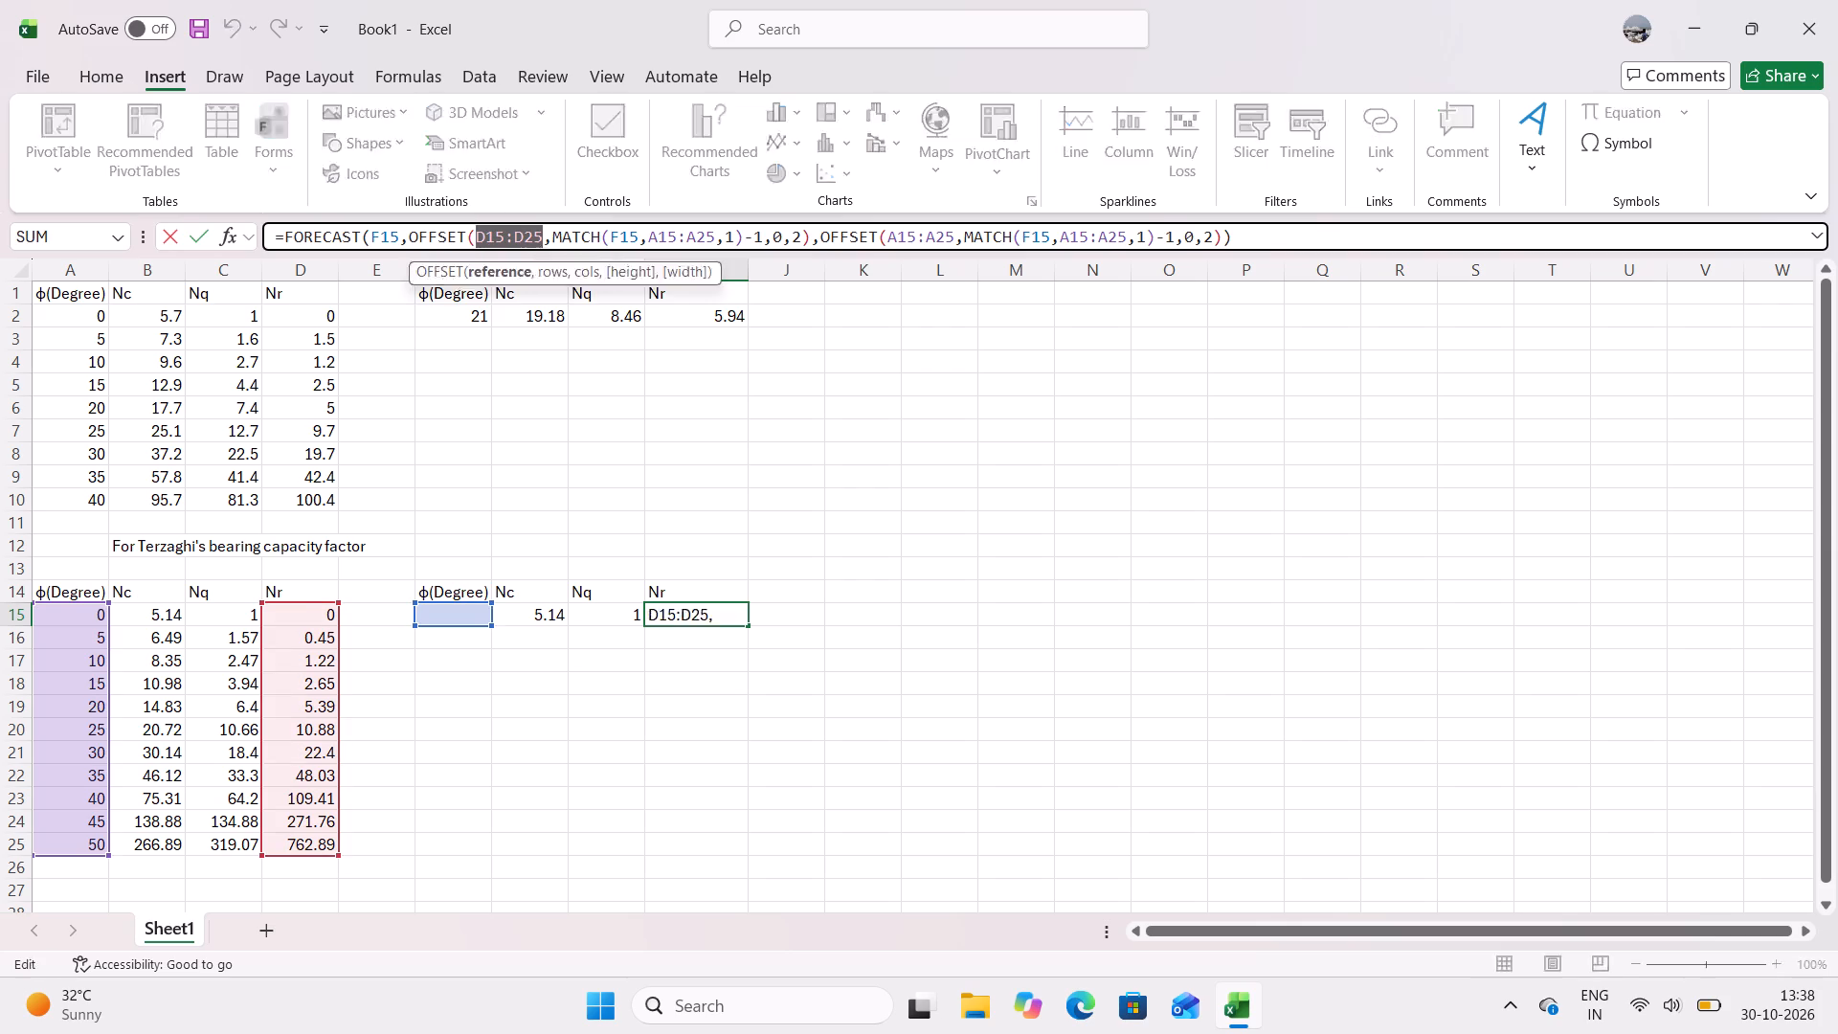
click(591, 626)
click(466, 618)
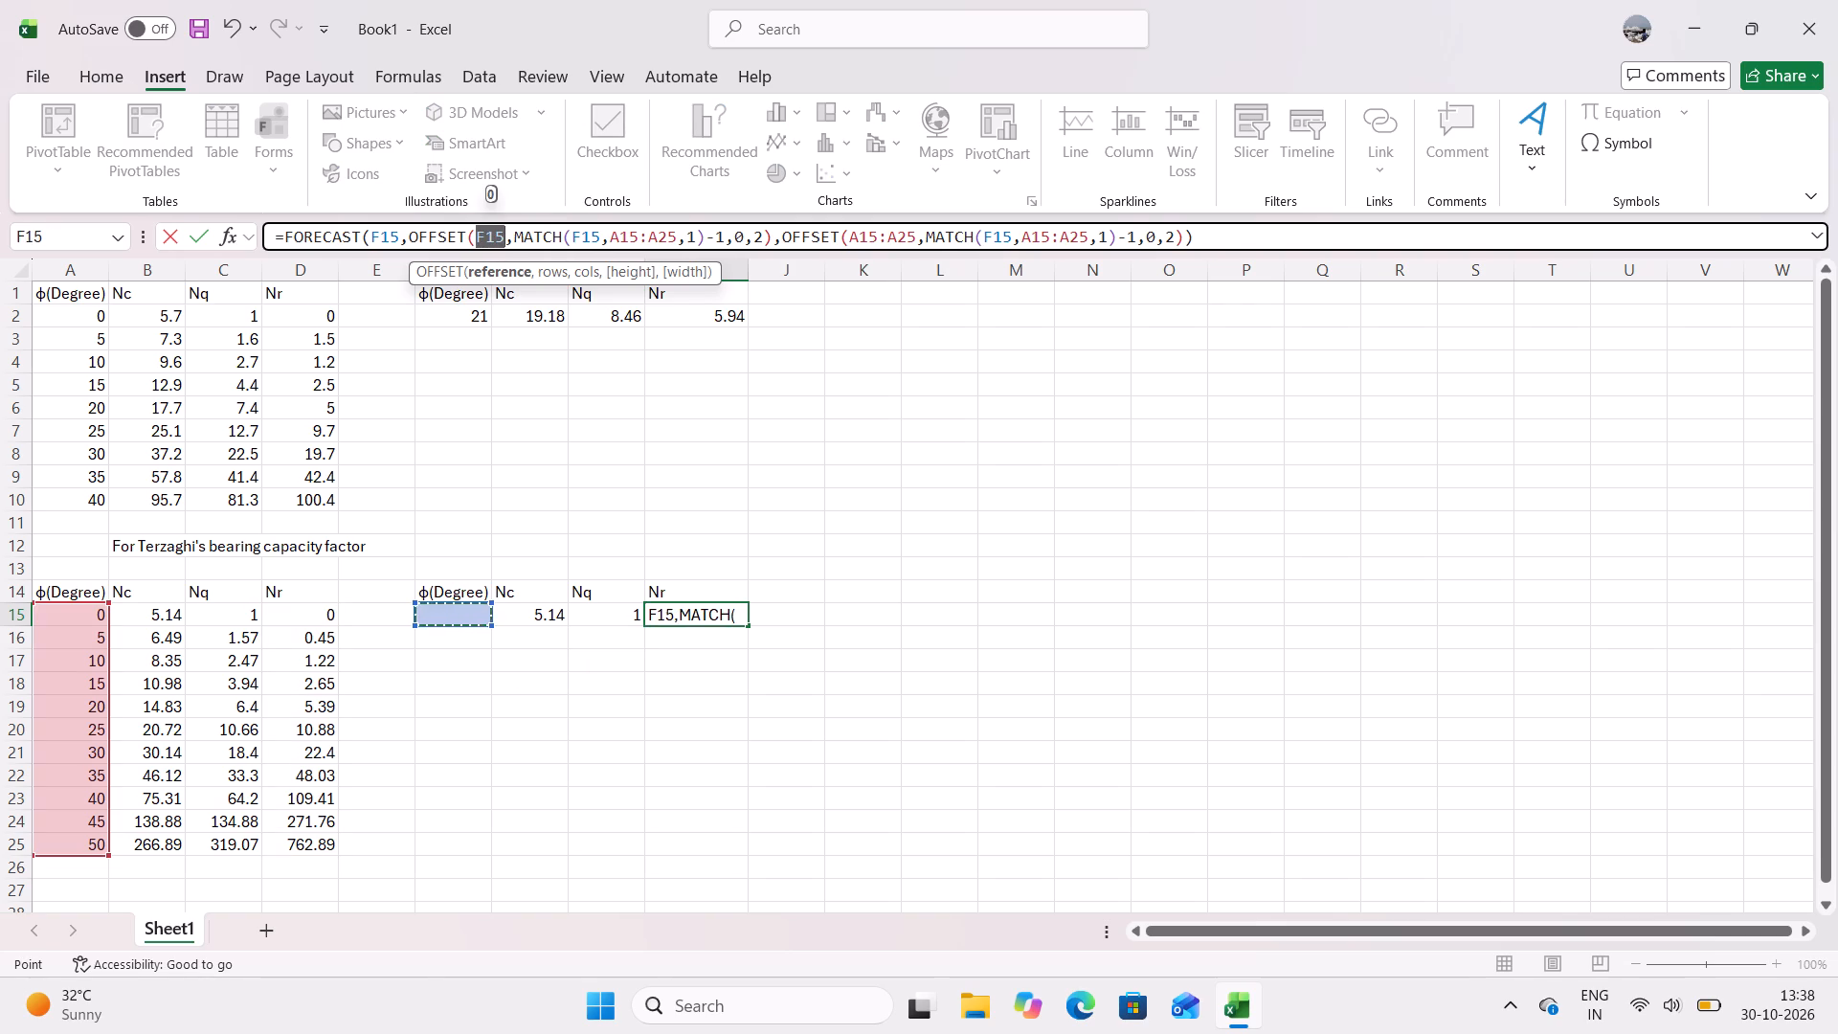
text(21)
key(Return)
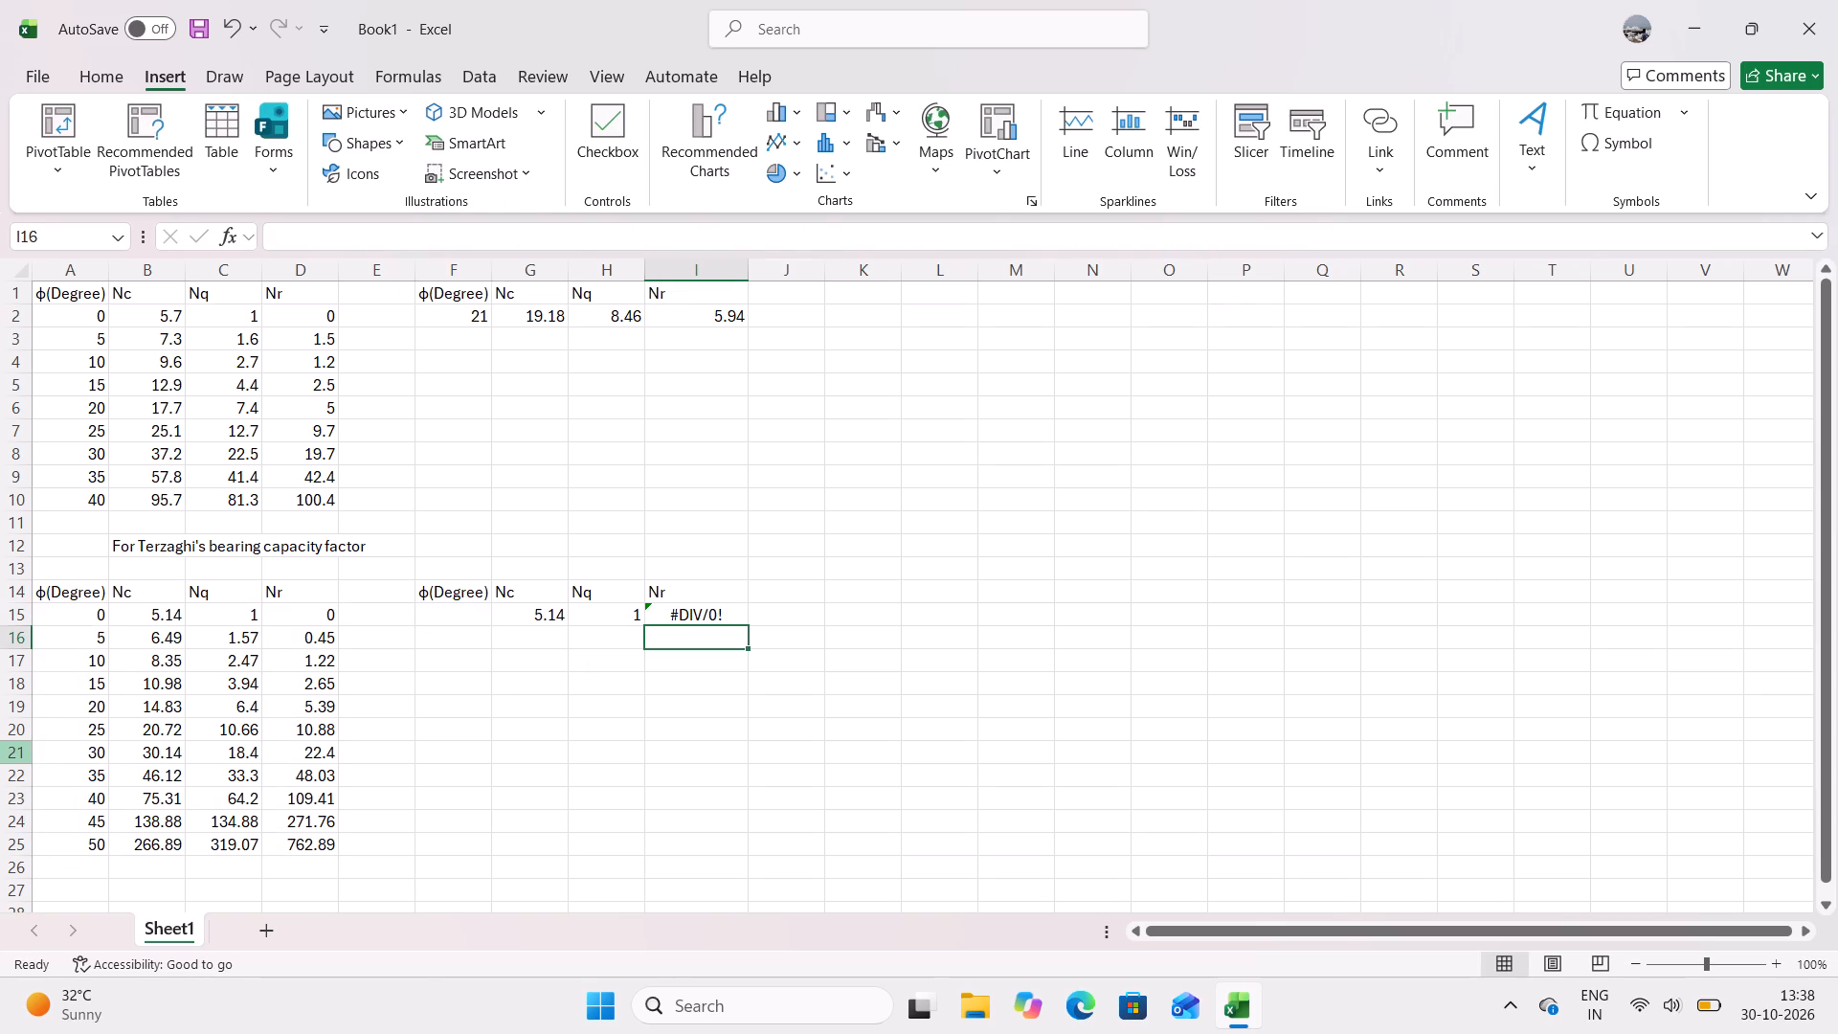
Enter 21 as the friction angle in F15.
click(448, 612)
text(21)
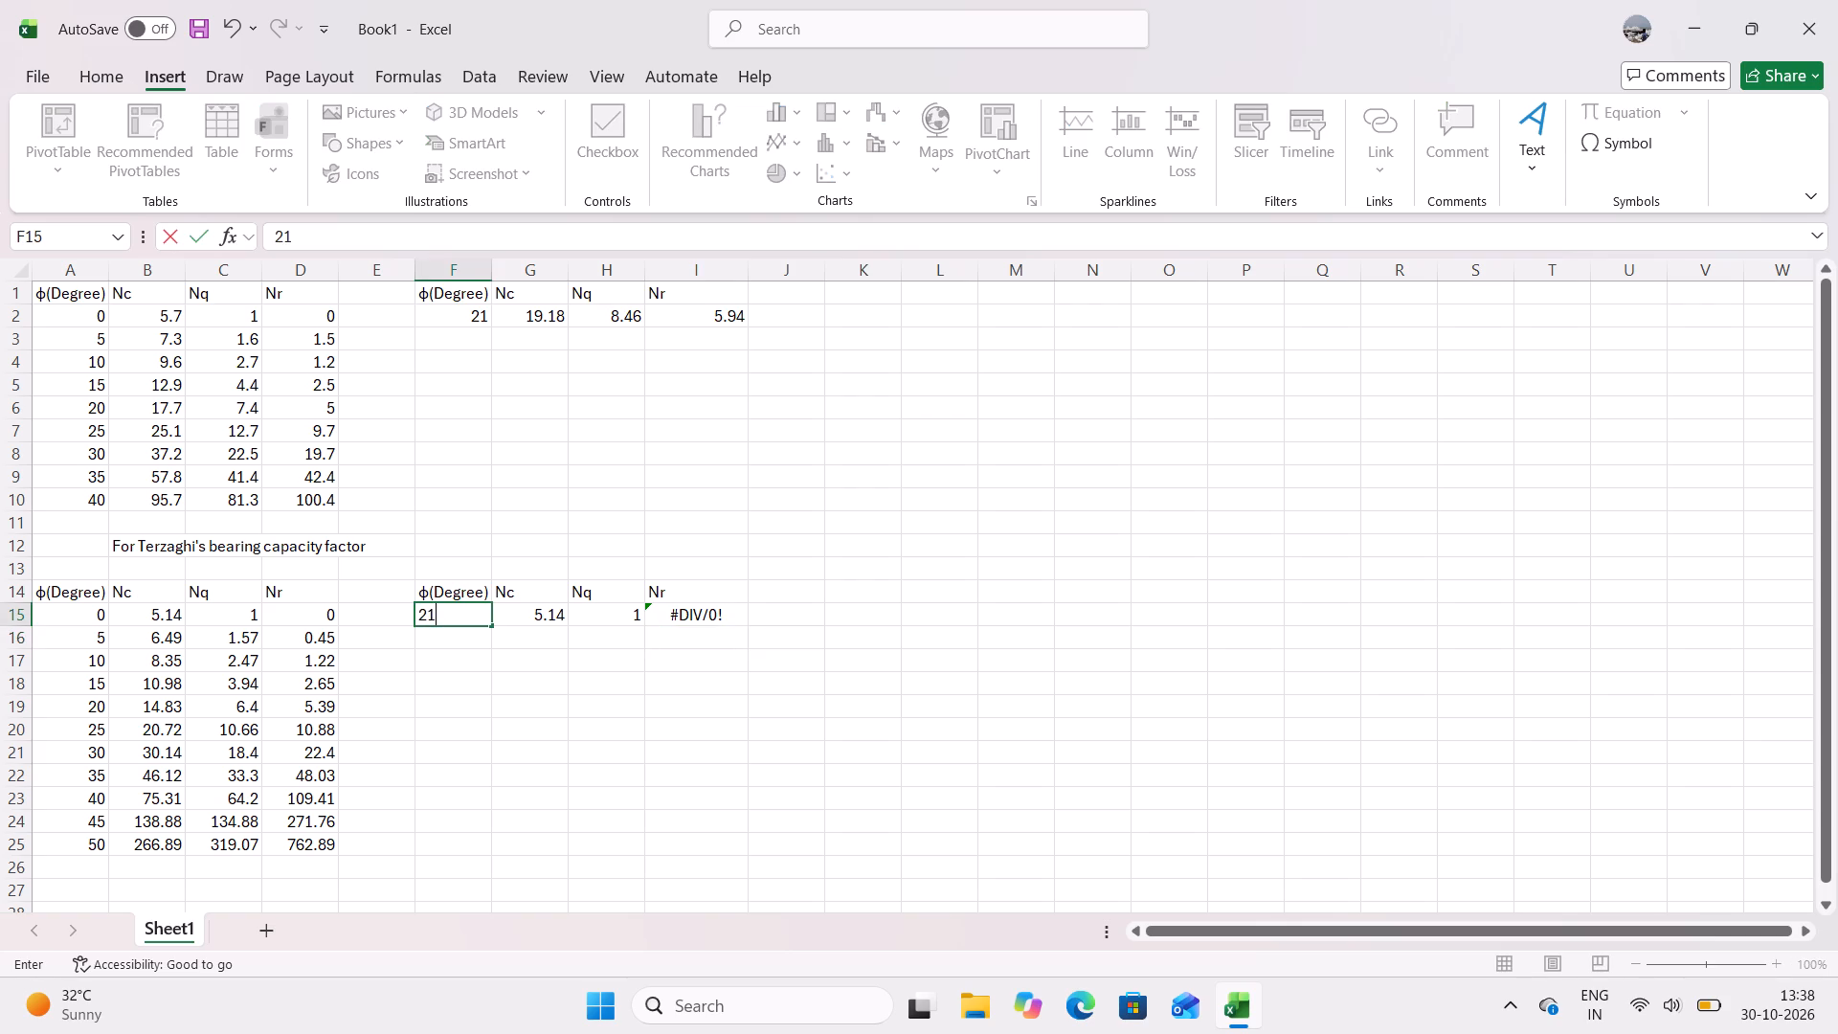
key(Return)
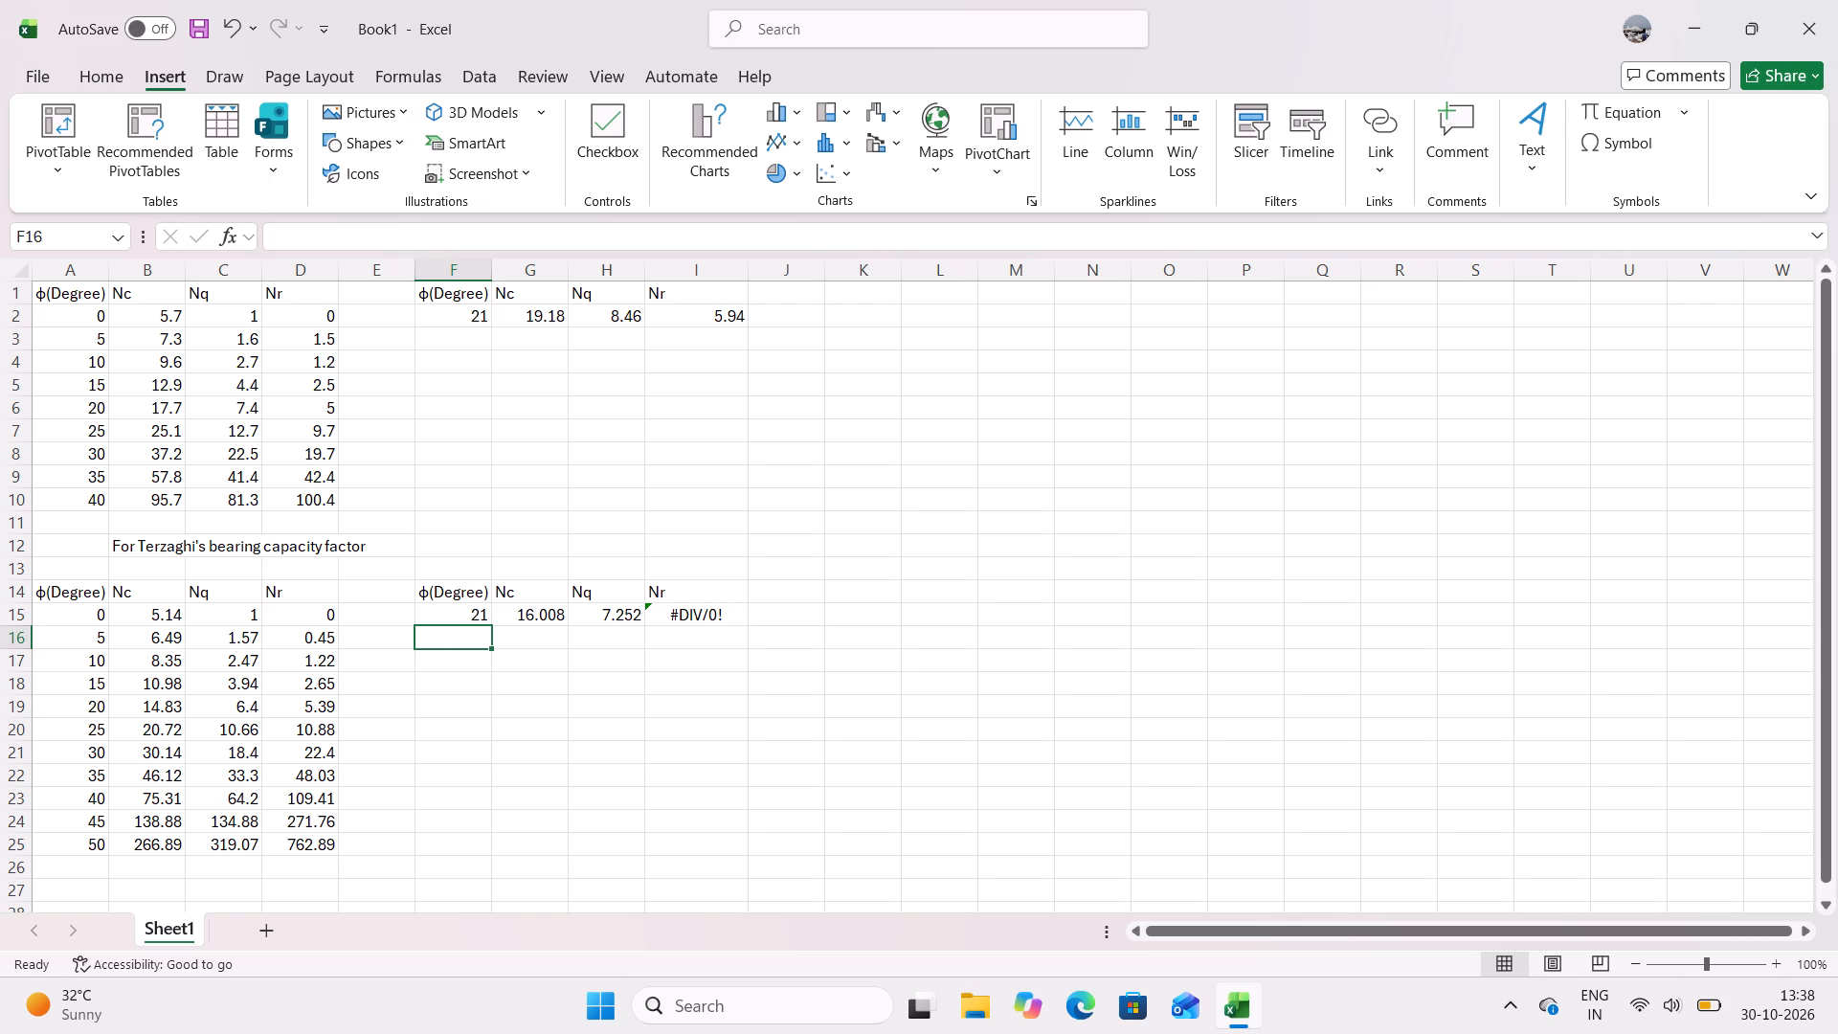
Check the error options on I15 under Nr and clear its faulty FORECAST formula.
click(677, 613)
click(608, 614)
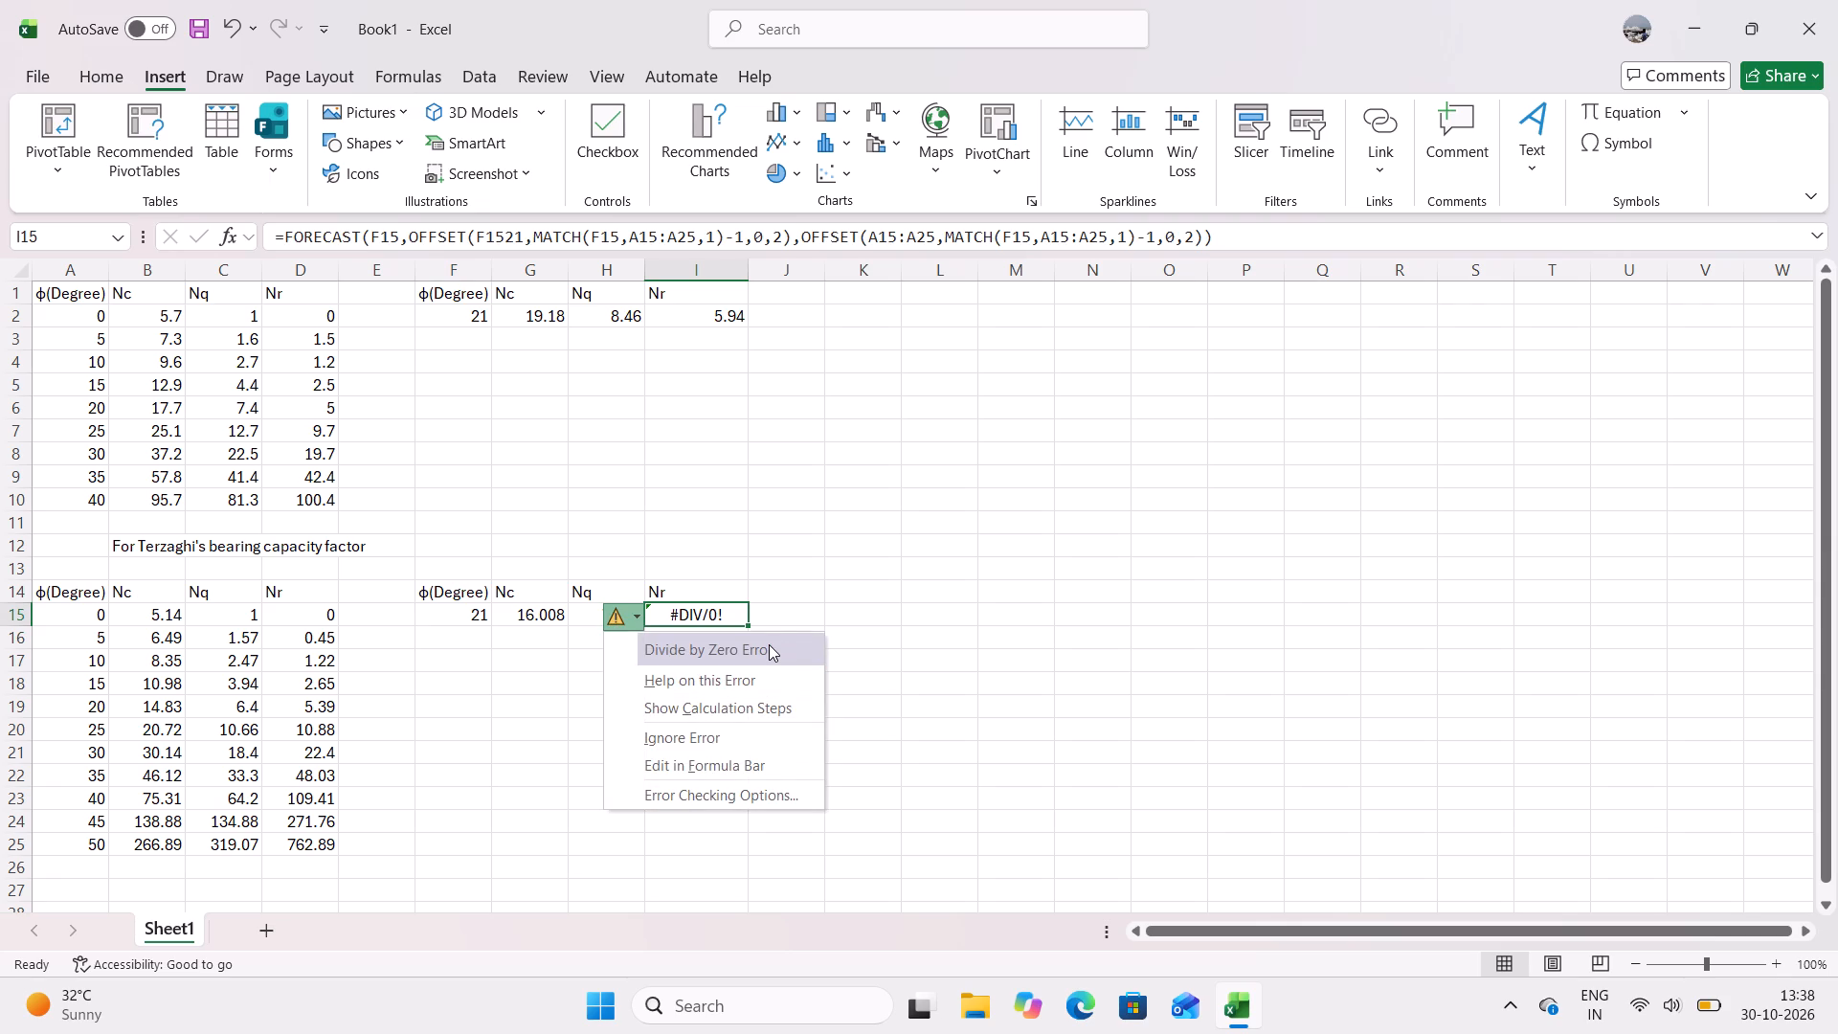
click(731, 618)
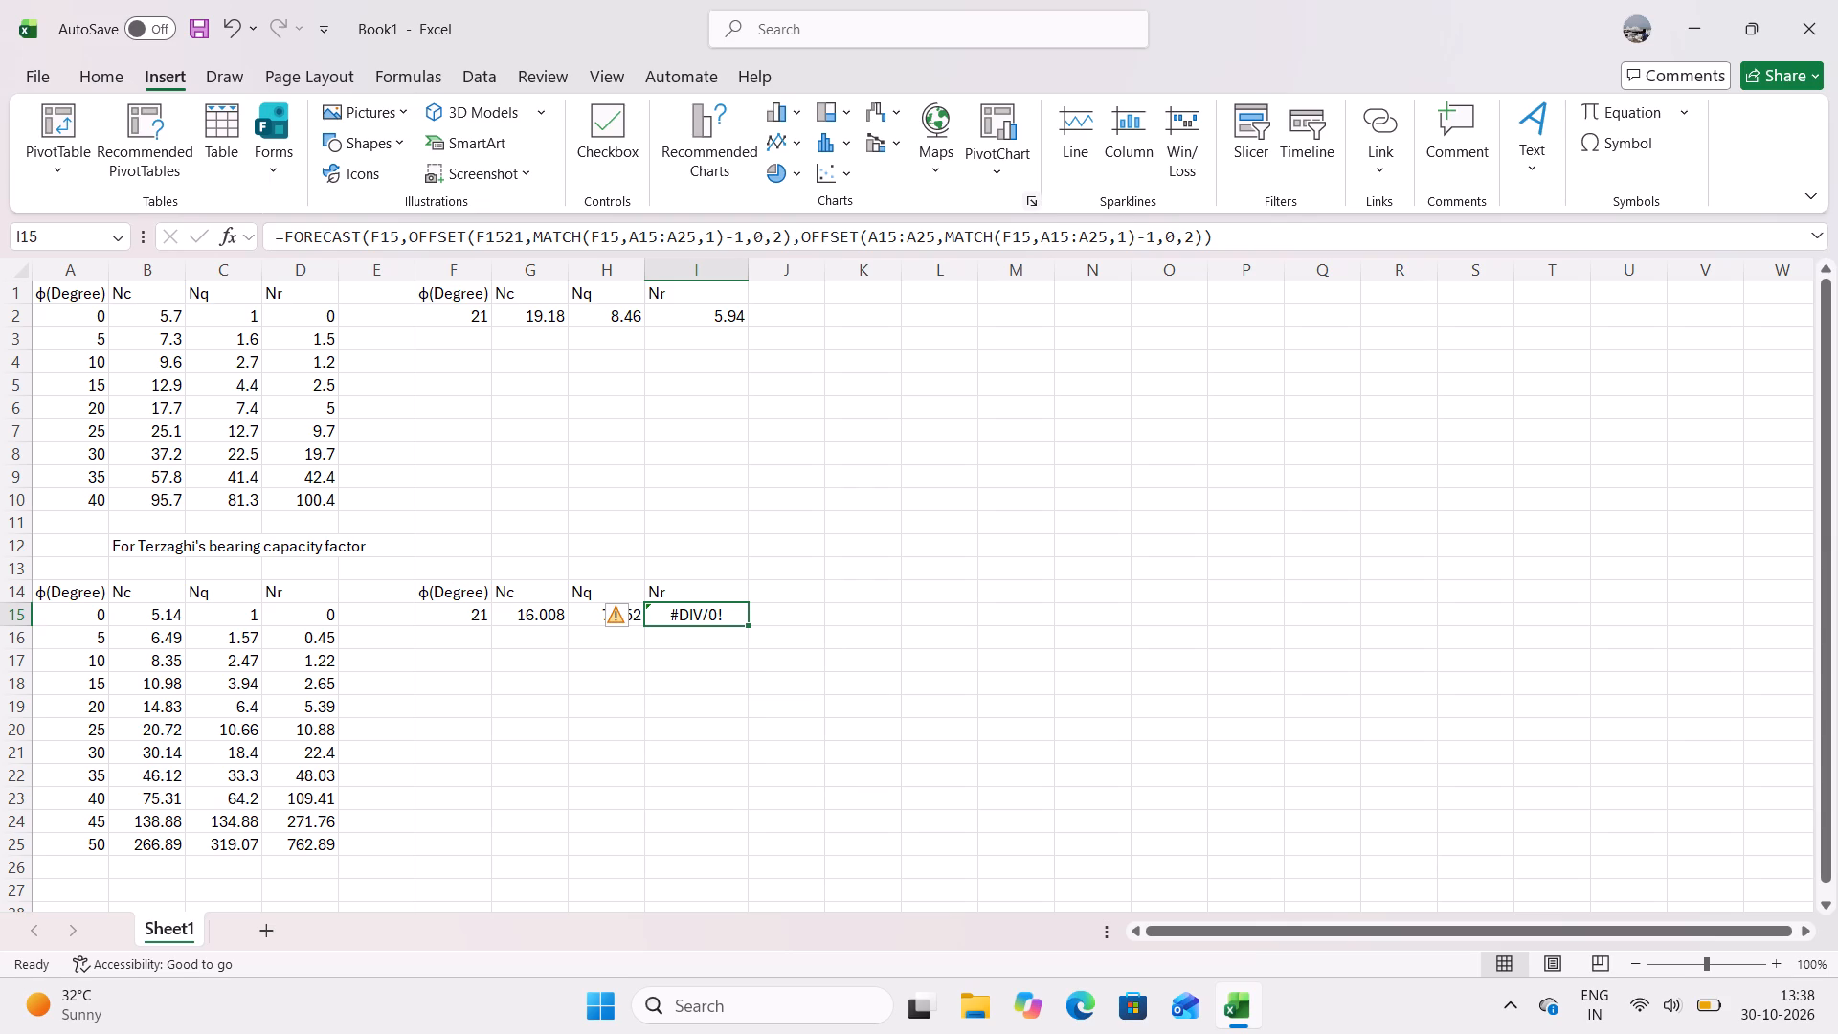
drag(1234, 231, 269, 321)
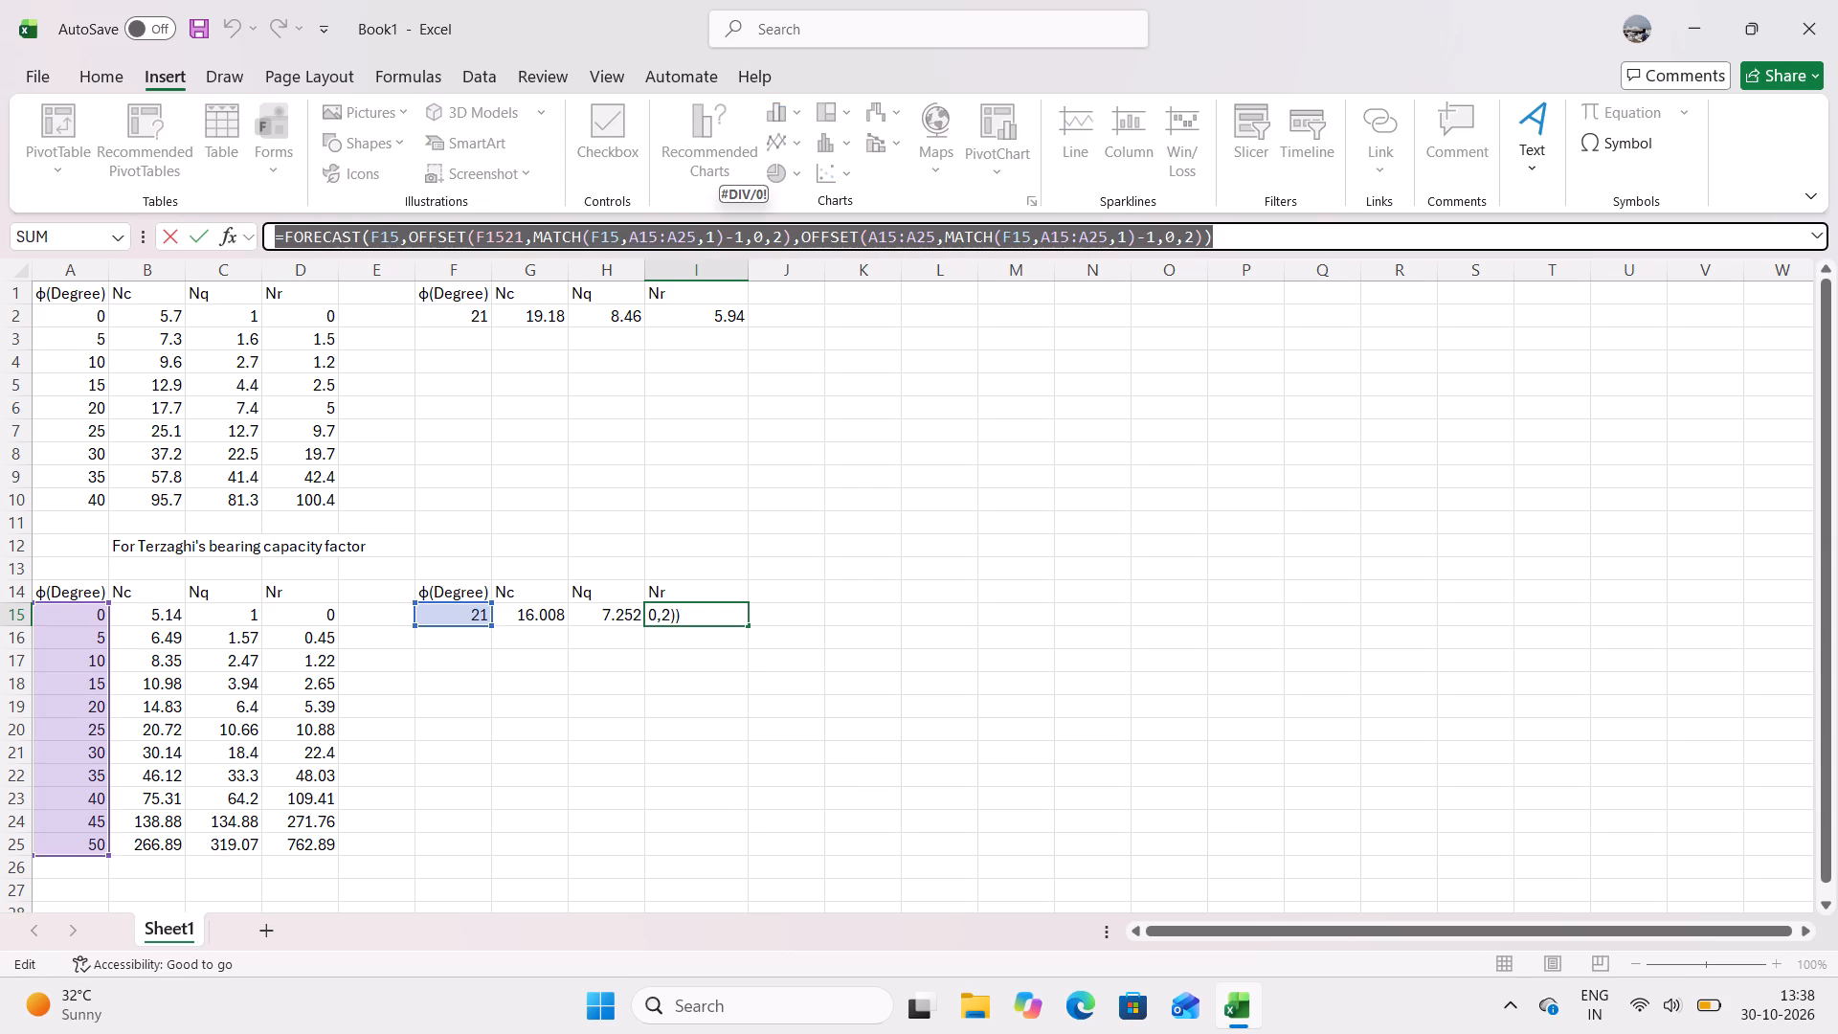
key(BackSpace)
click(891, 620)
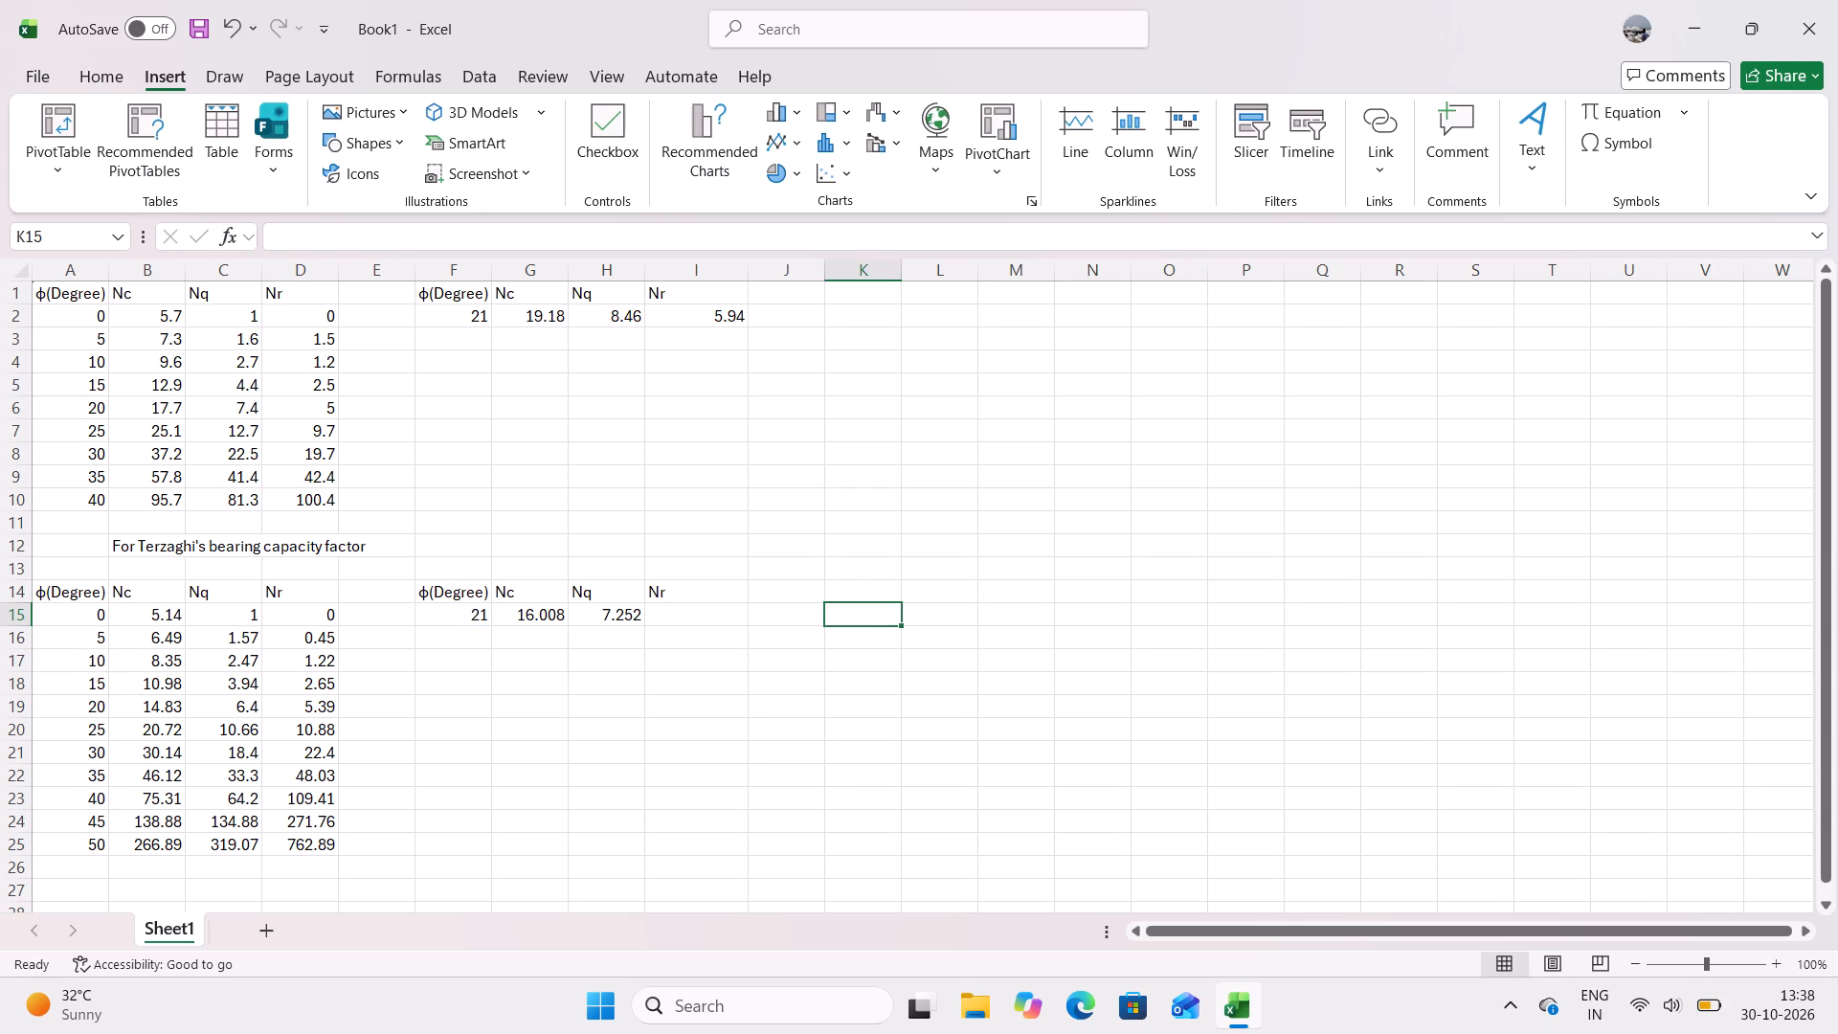
Copy the text of G15's FORECAST formula and enter it in the empty cell I15 under Nr with its references unshifted.
click(541, 629)
click(532, 608)
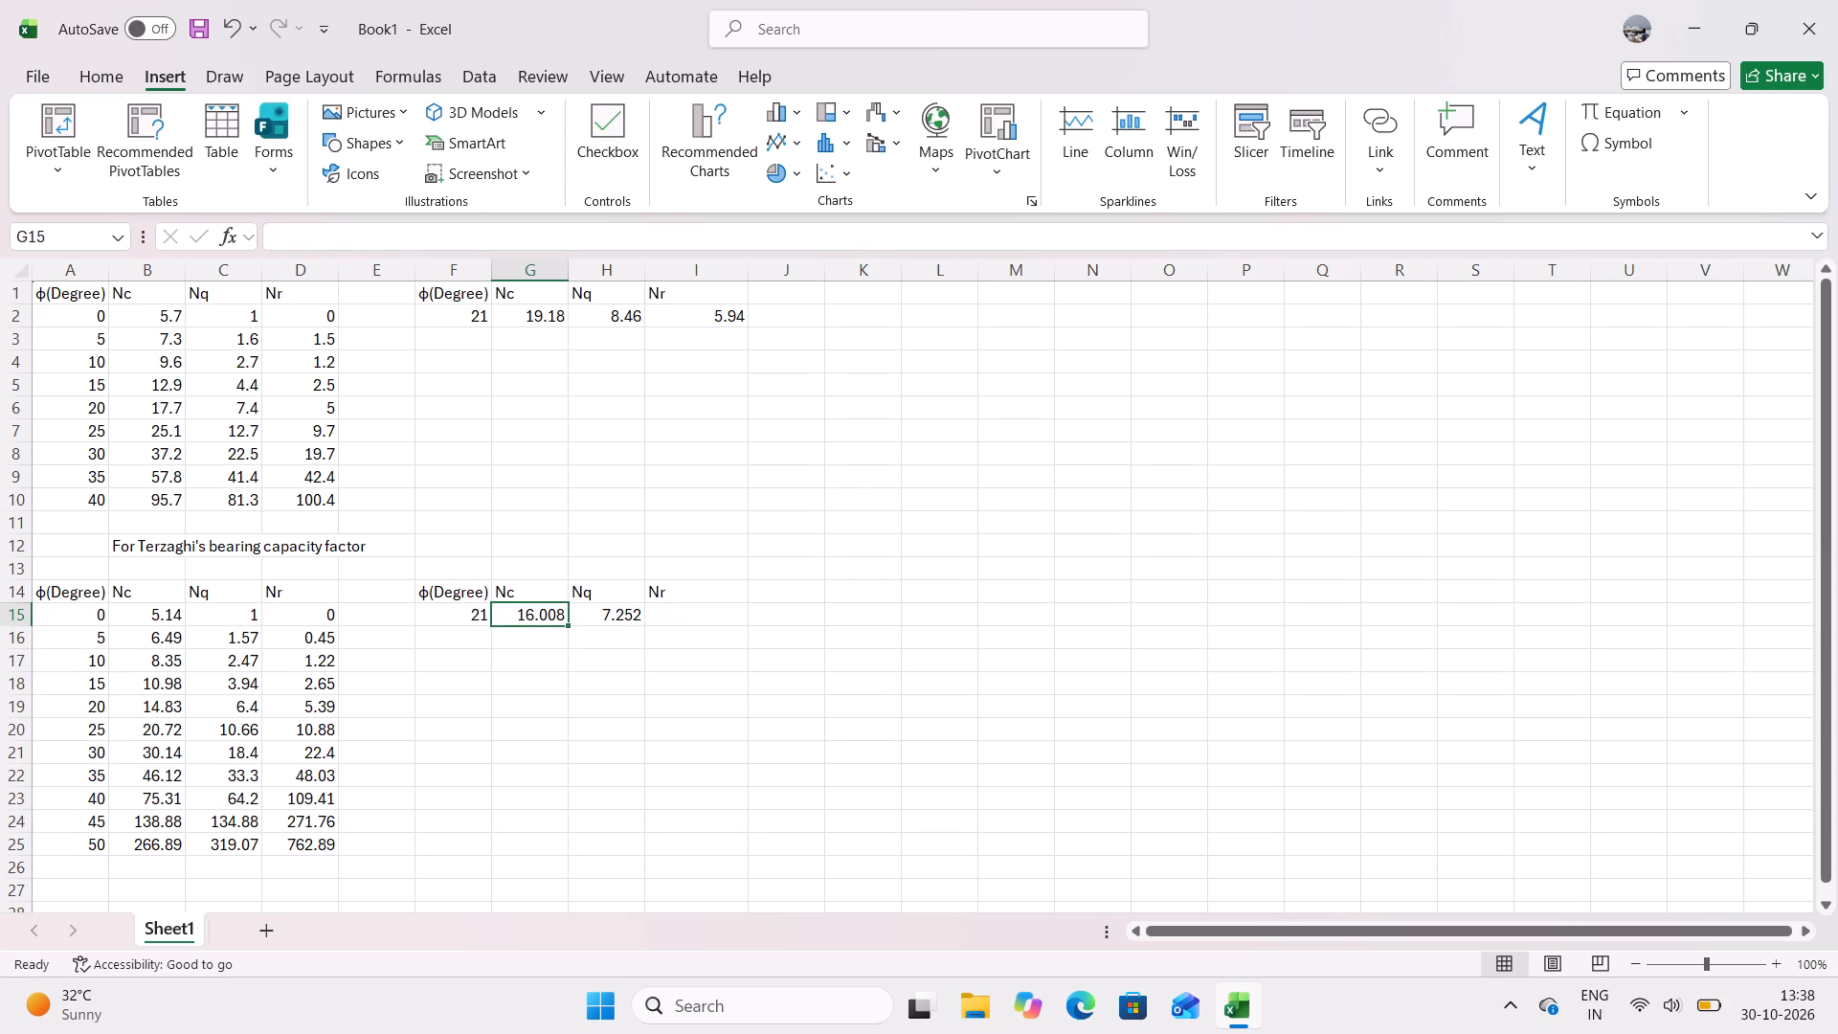
drag(1249, 239, 292, 398)
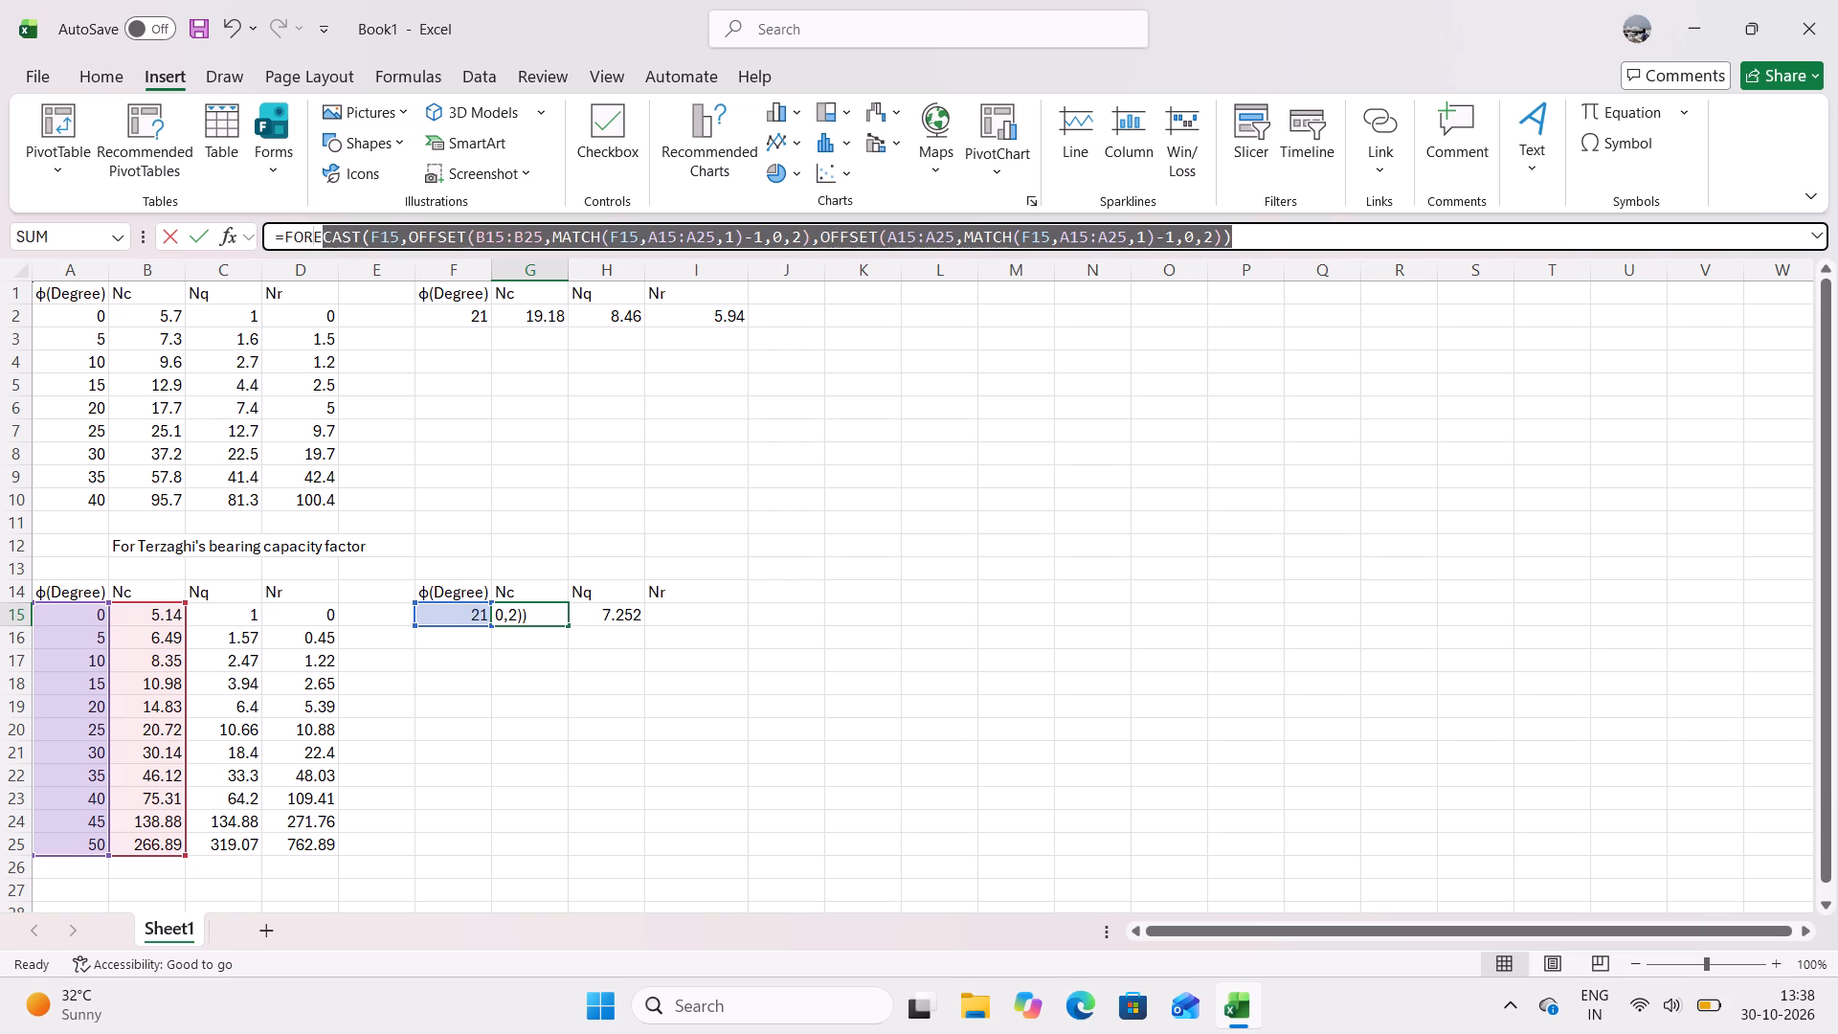
drag(292, 398, 277, 411)
key(ctrl+c)
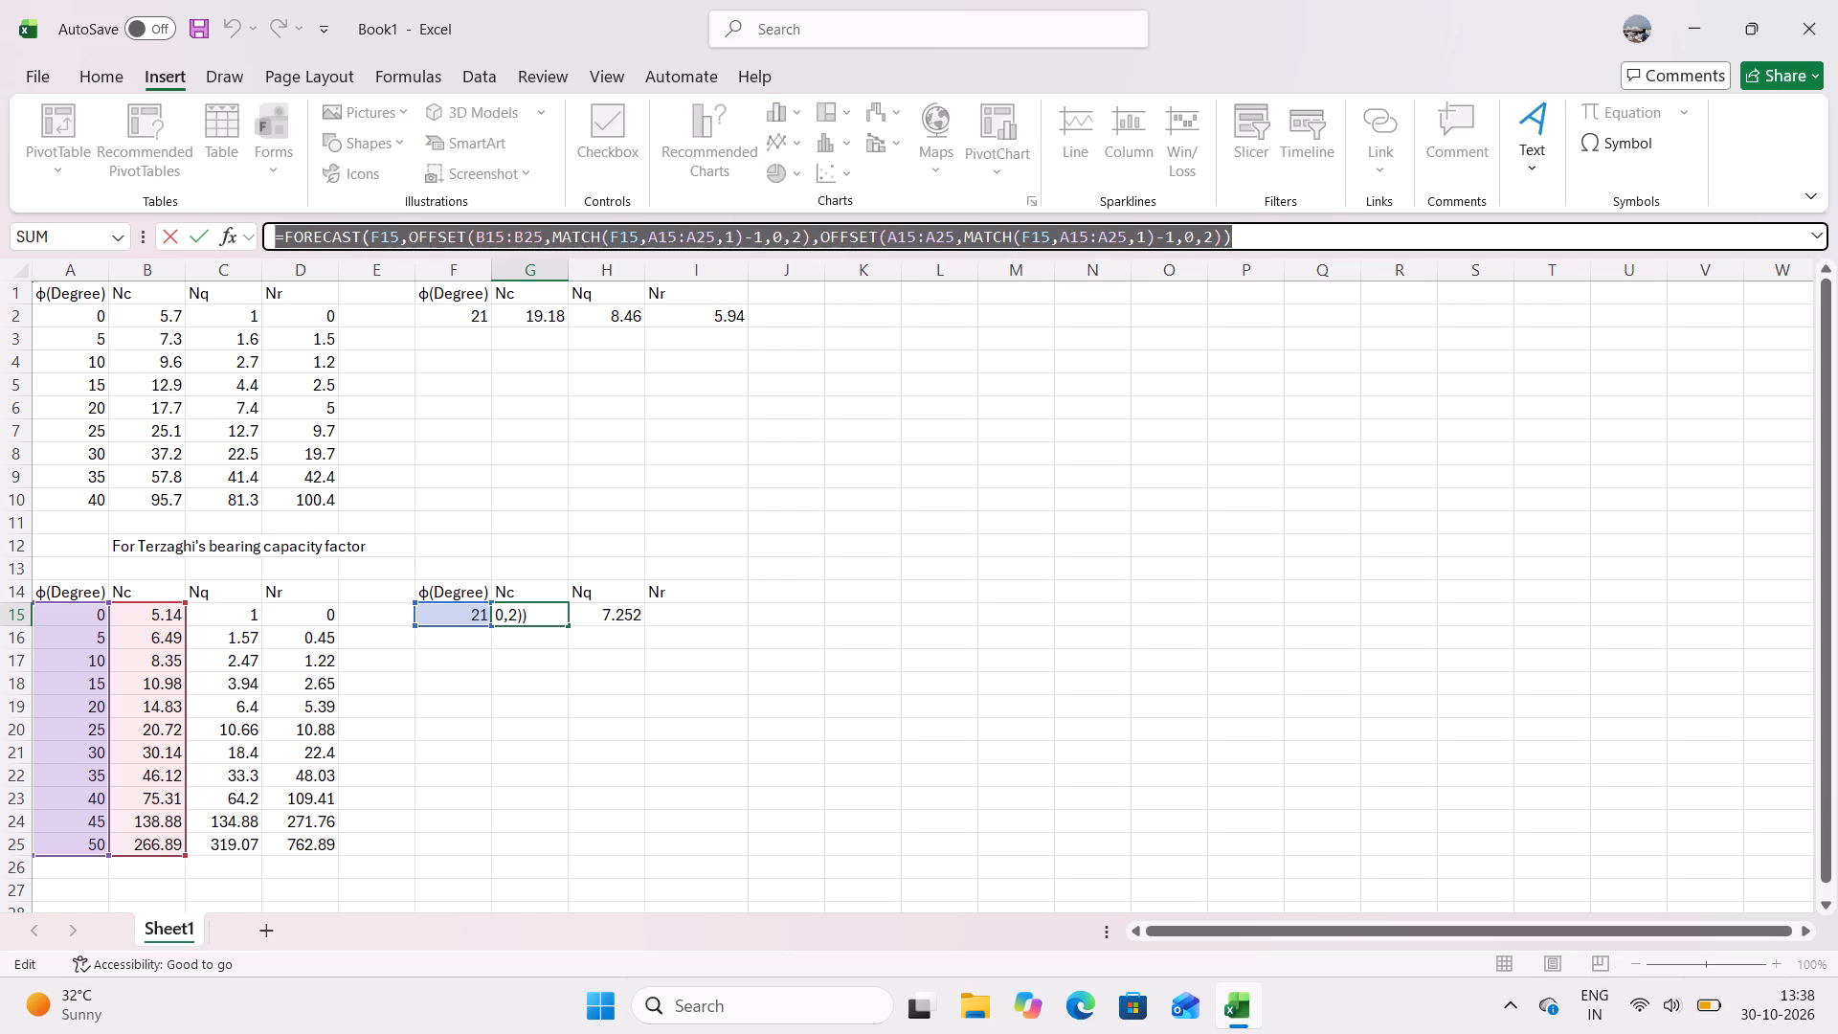
click(688, 615)
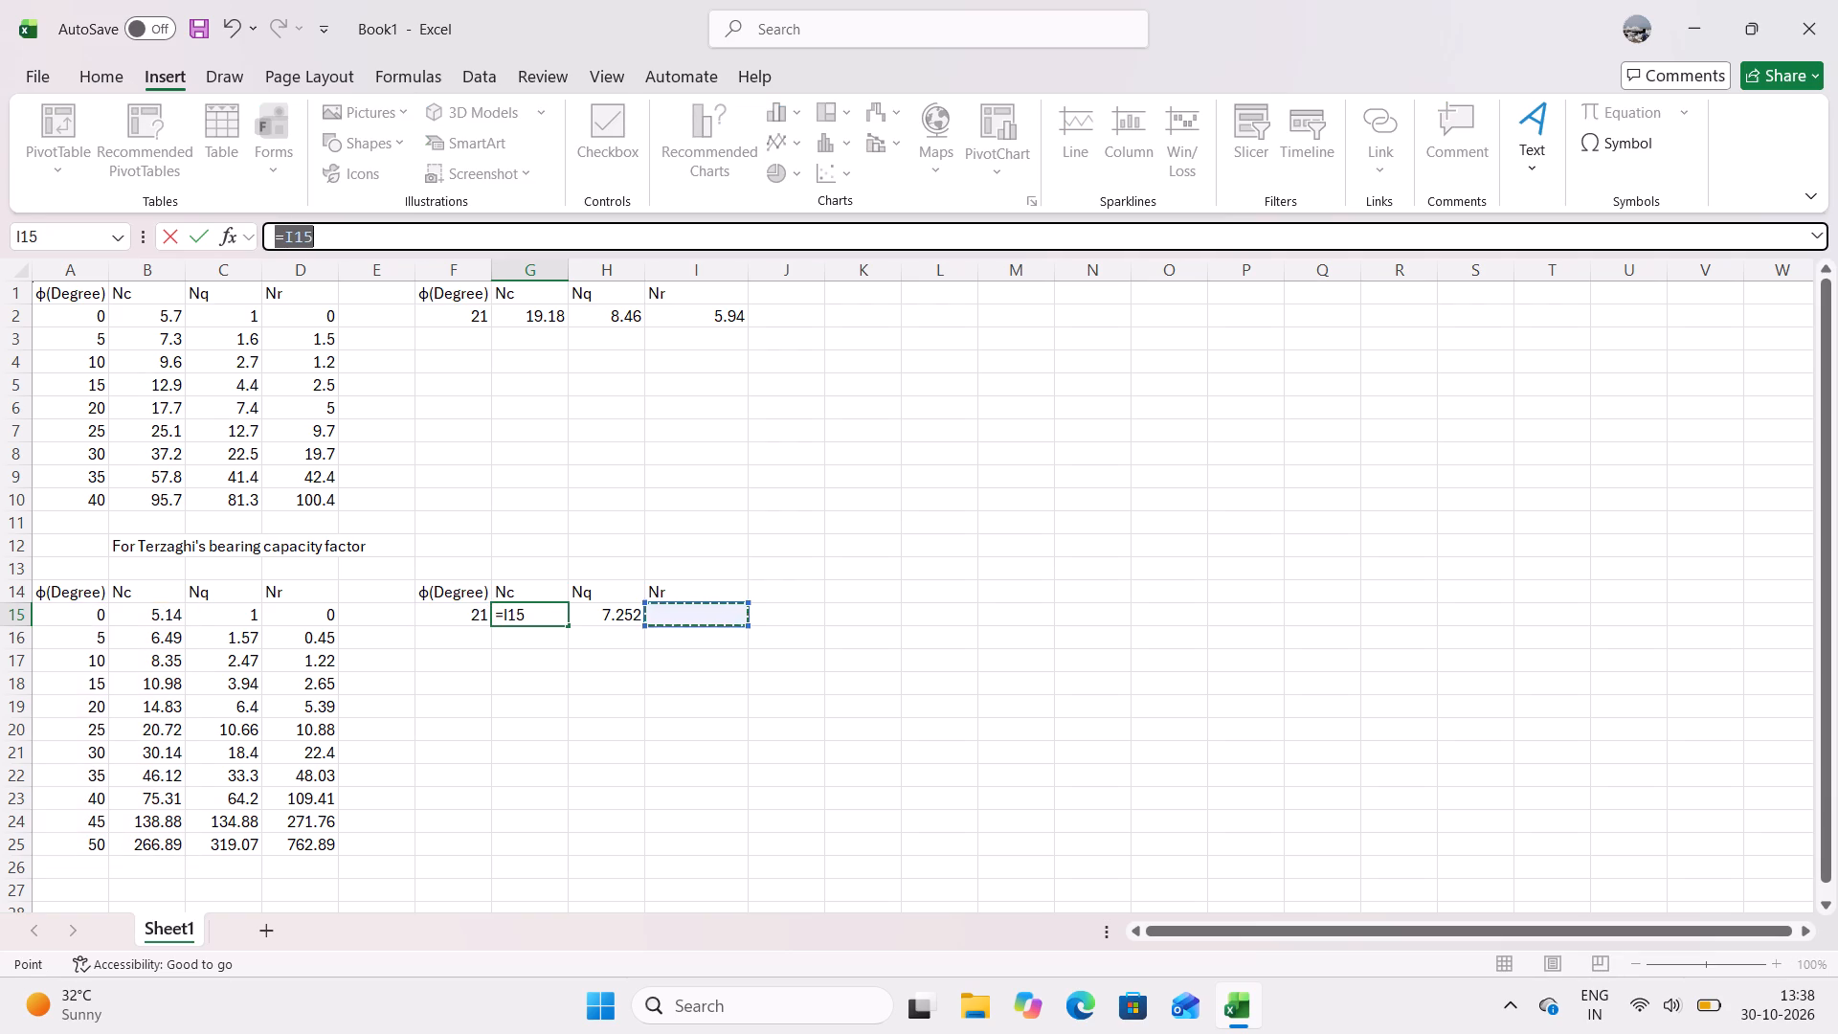
click(235, 19)
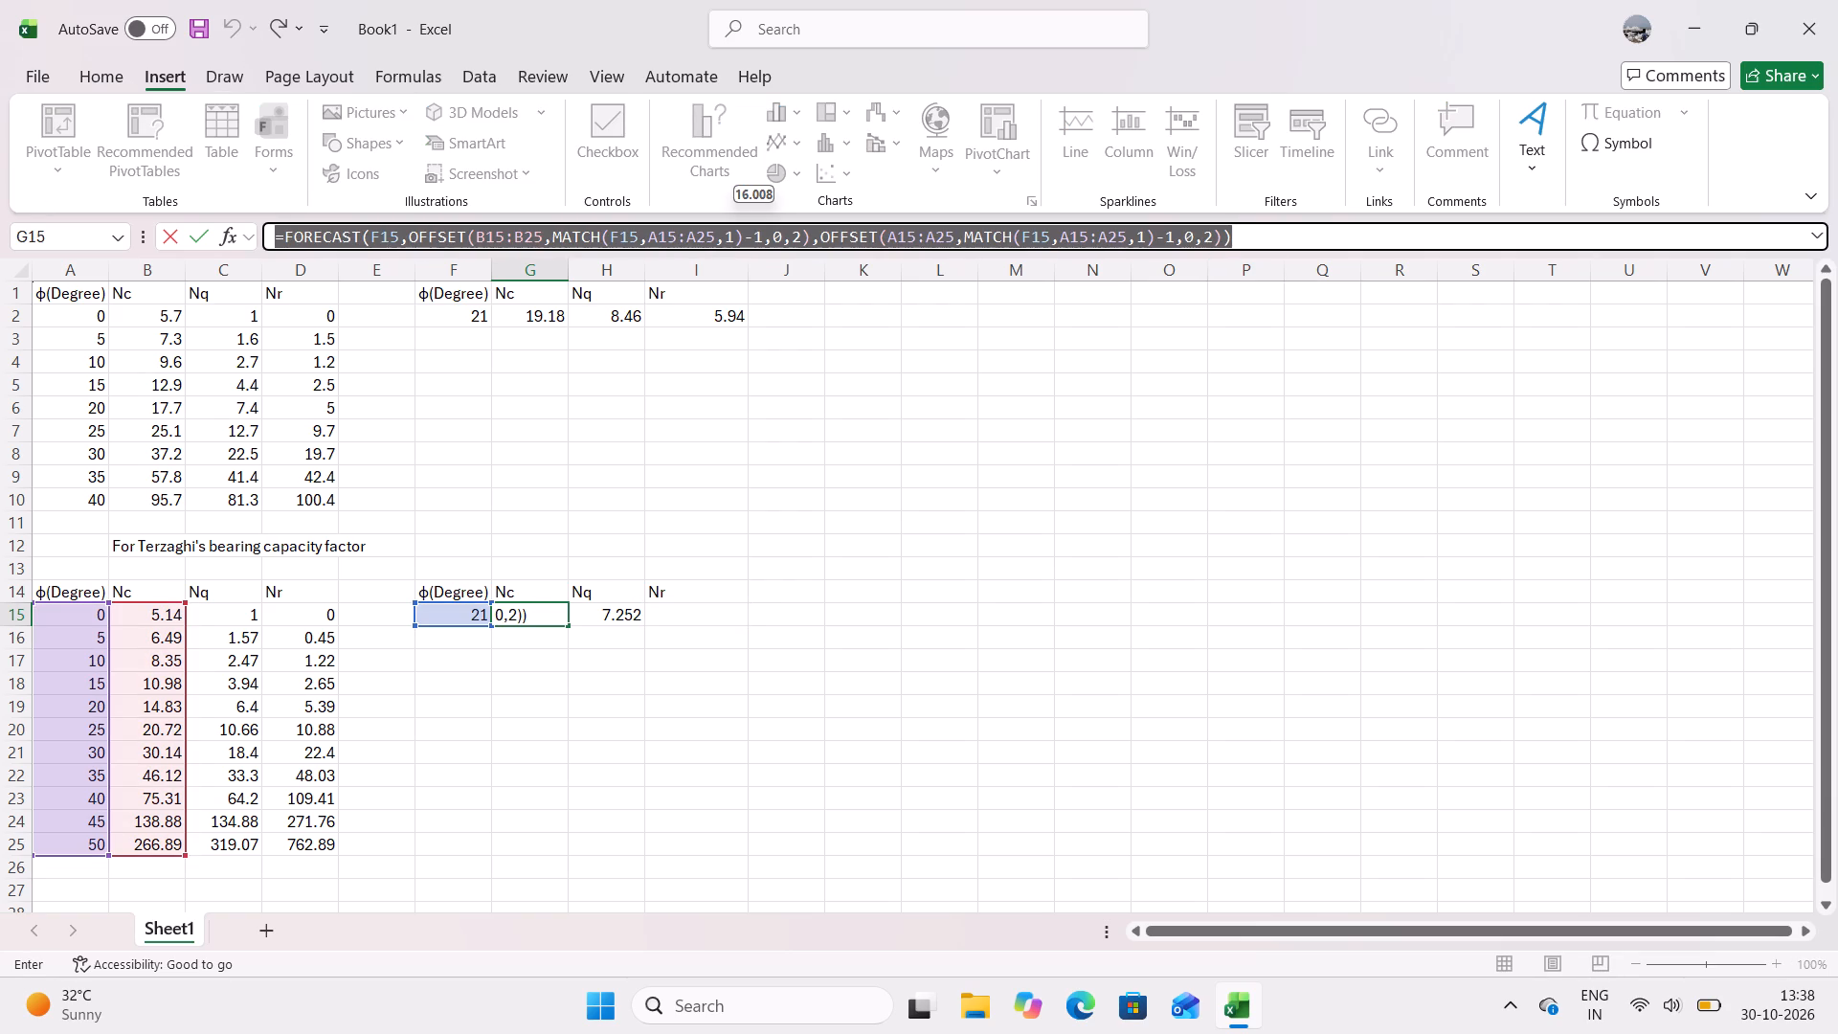
click(1267, 236)
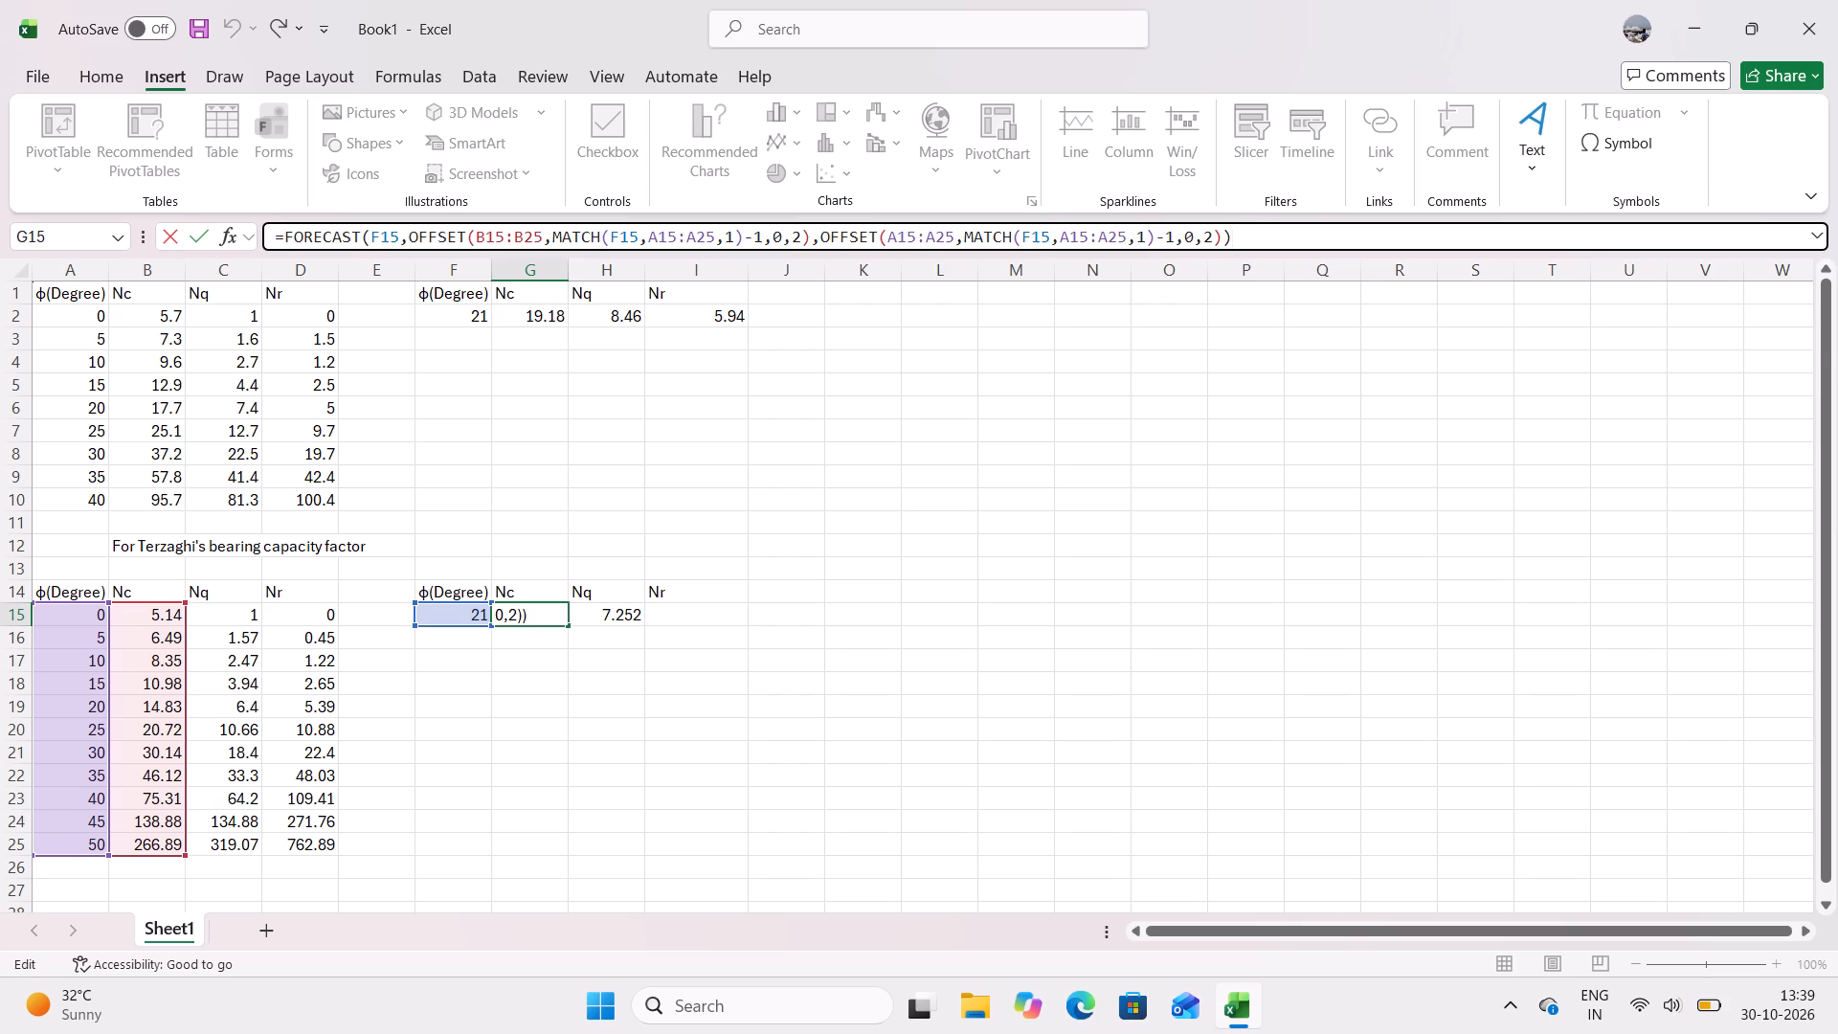
click(690, 613)
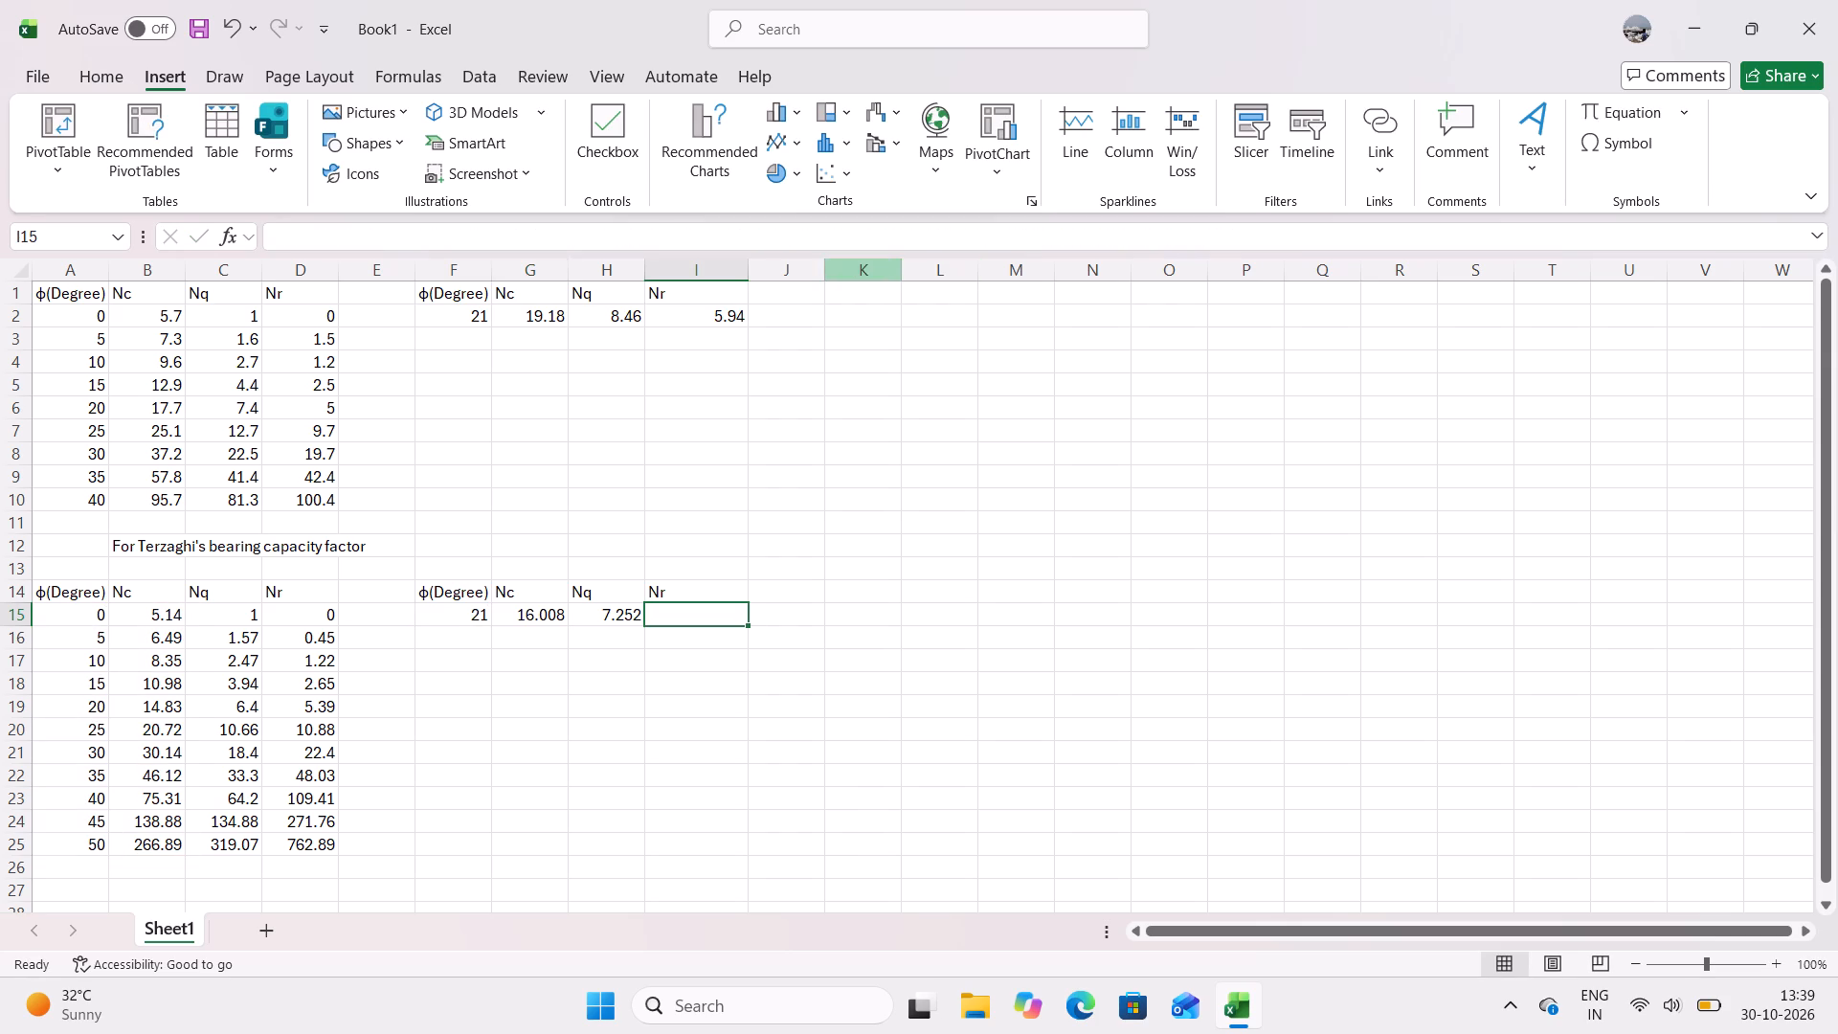
click(778, 238)
key(equal)
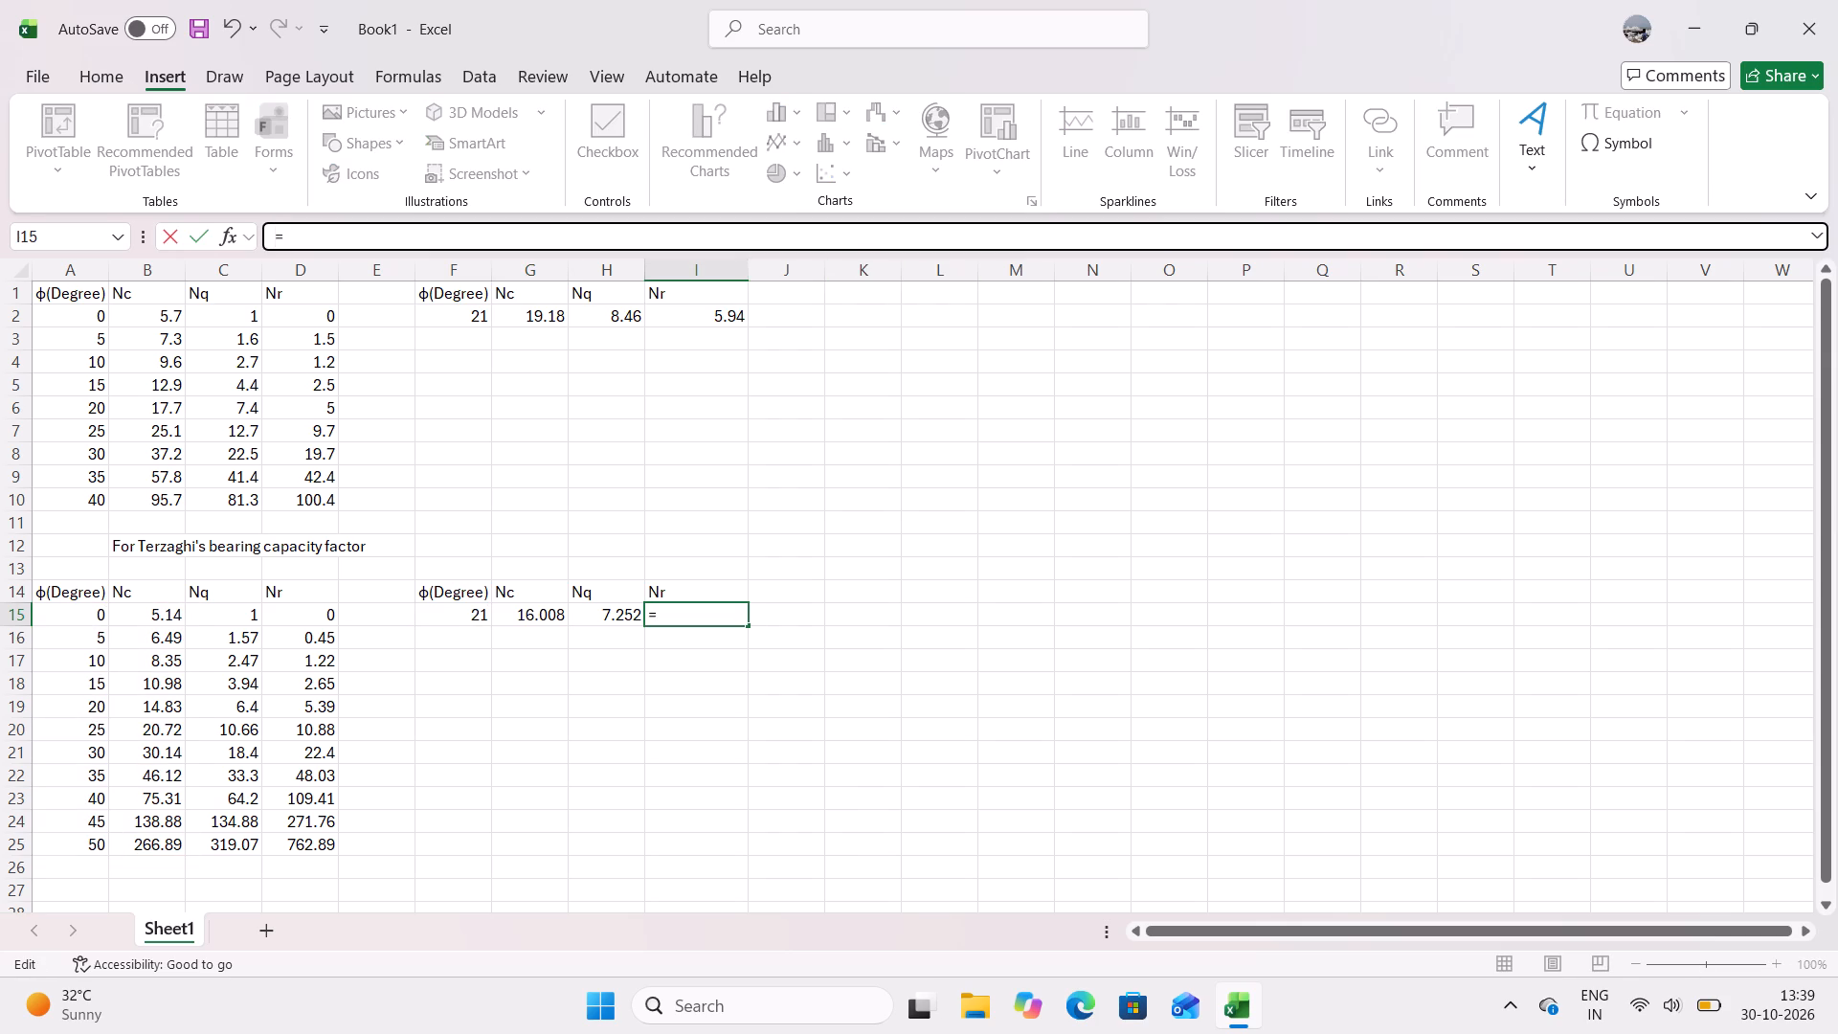
key(ctrl+v)
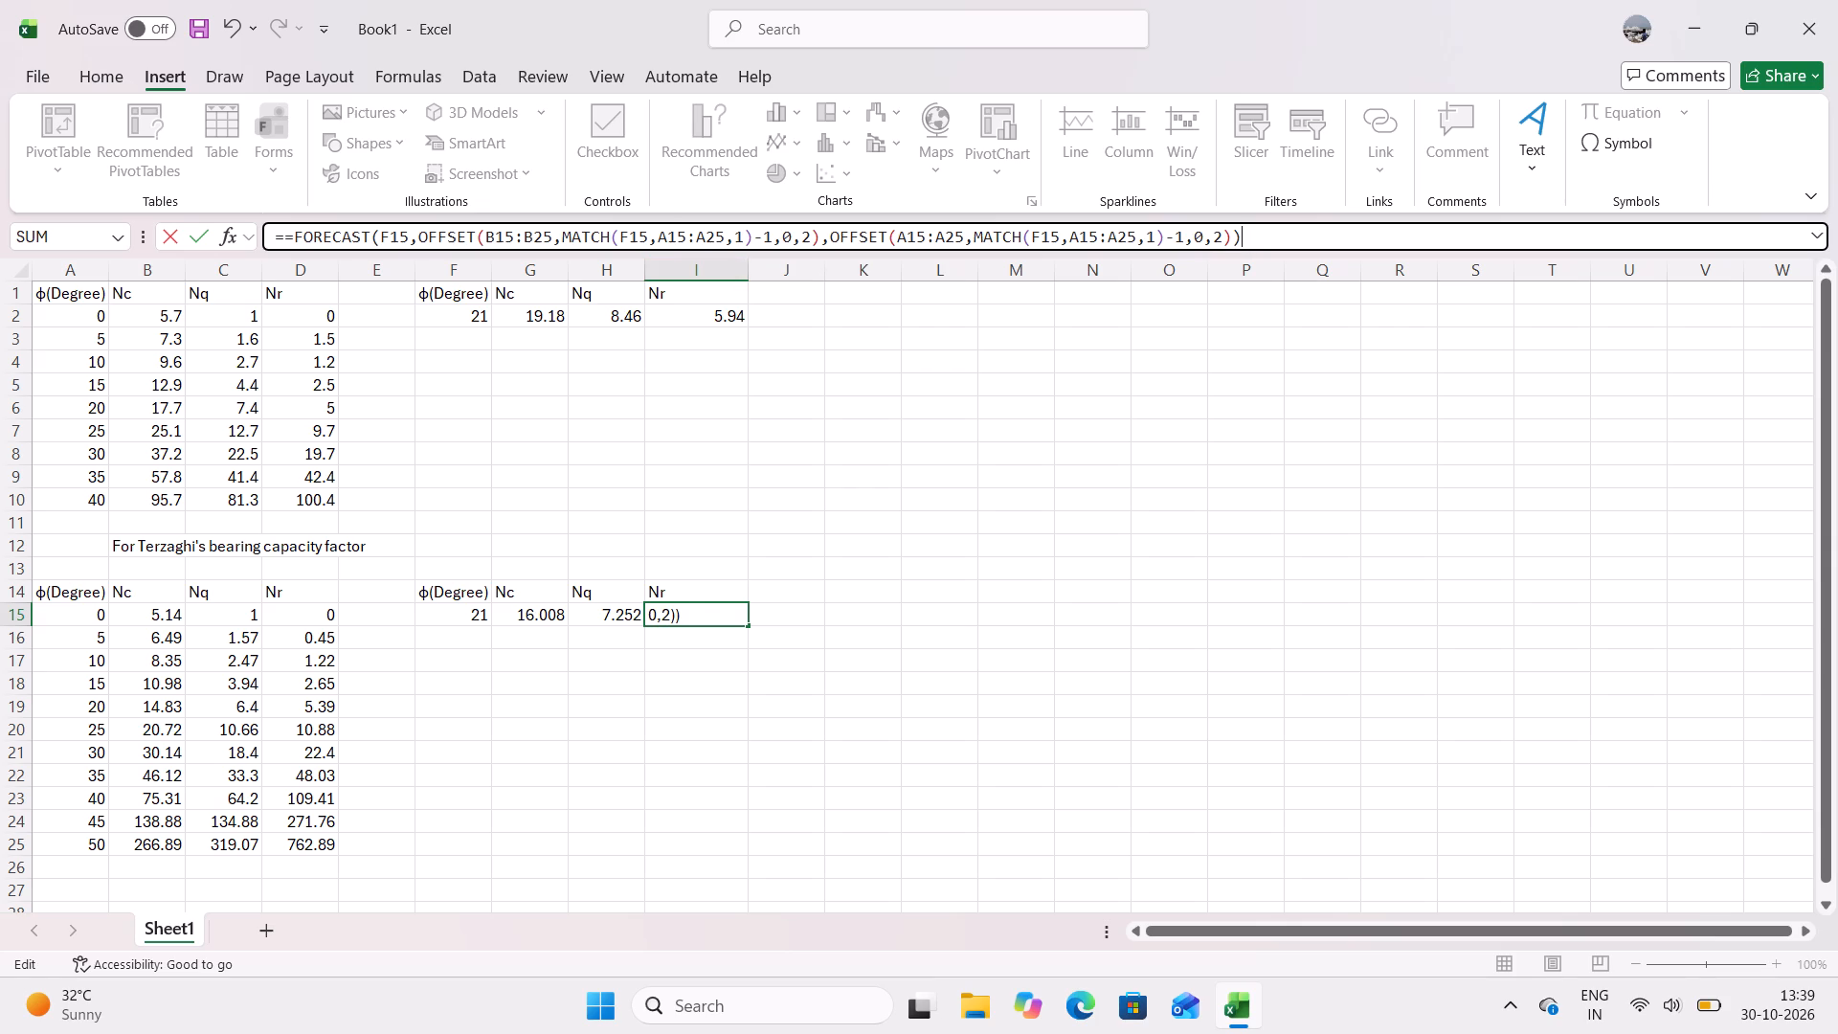
Replace B15:B25 in I15's formula with the Nr values D15:D25 and commit it with a single equals sign.
click(551, 236)
drag(551, 236, 517, 236)
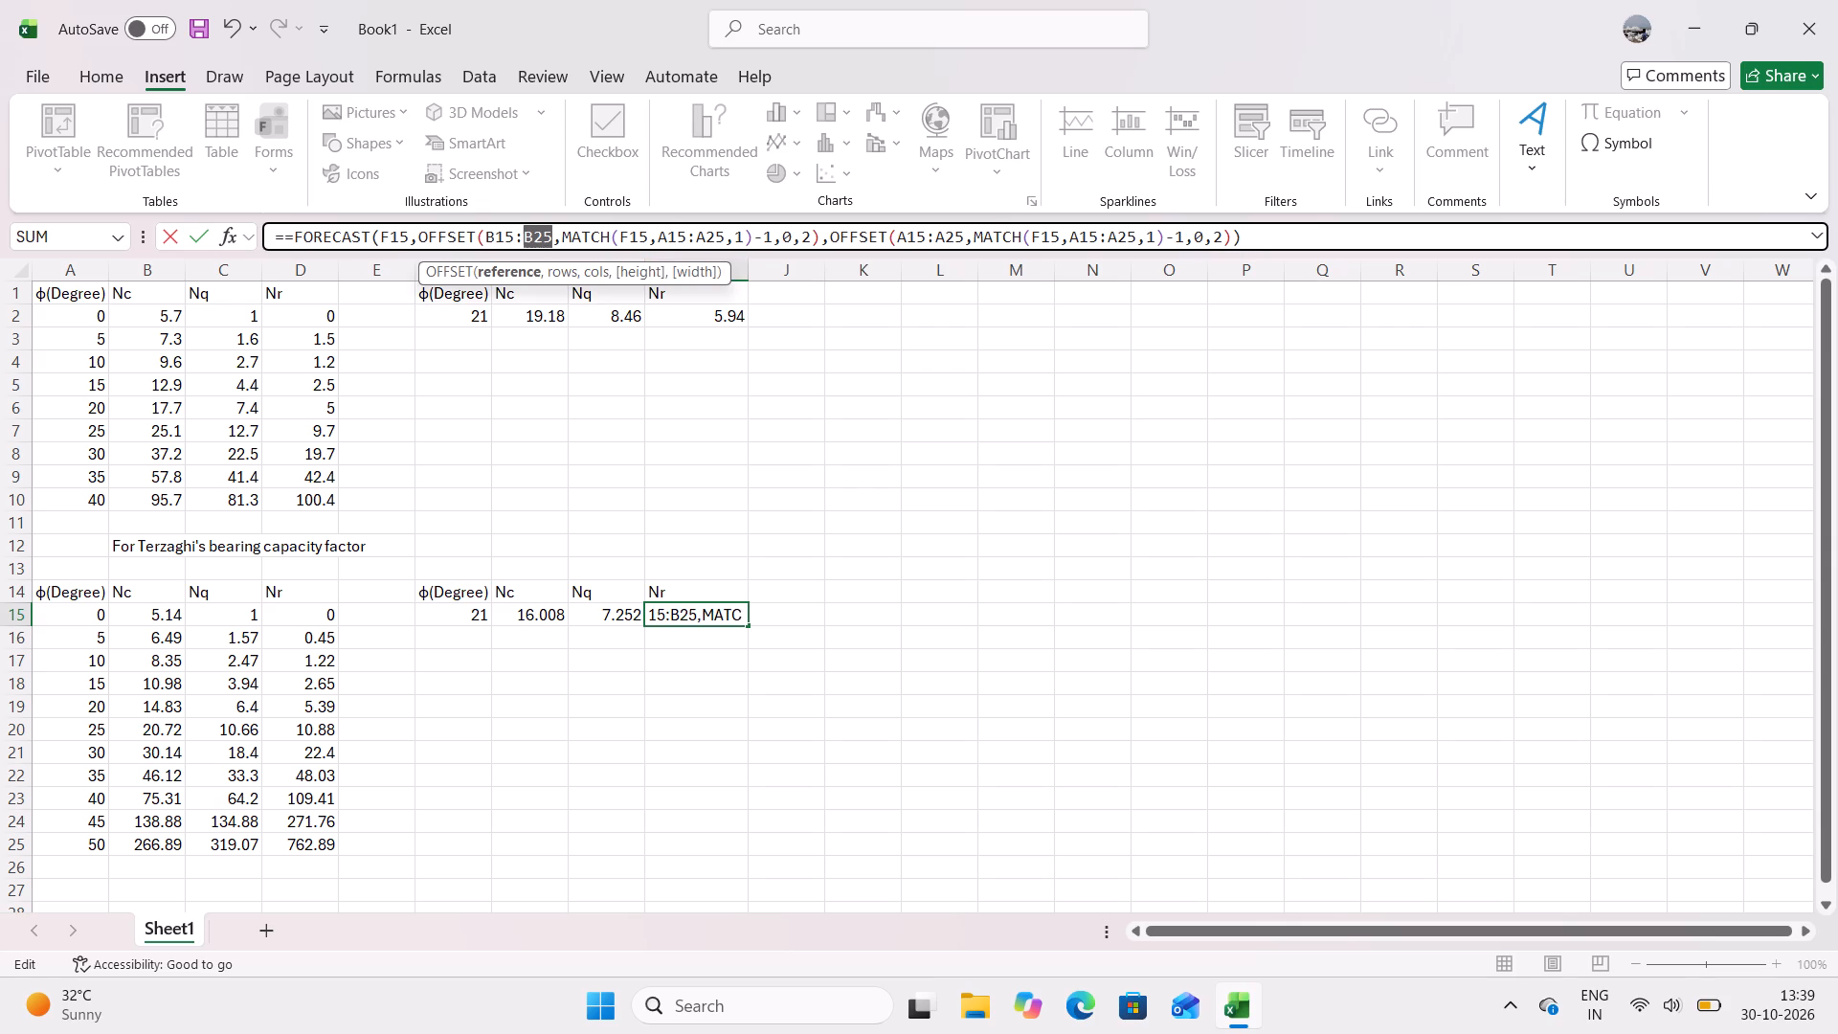
drag(517, 236, 488, 242)
key(BackSpace)
drag(294, 611, 300, 618)
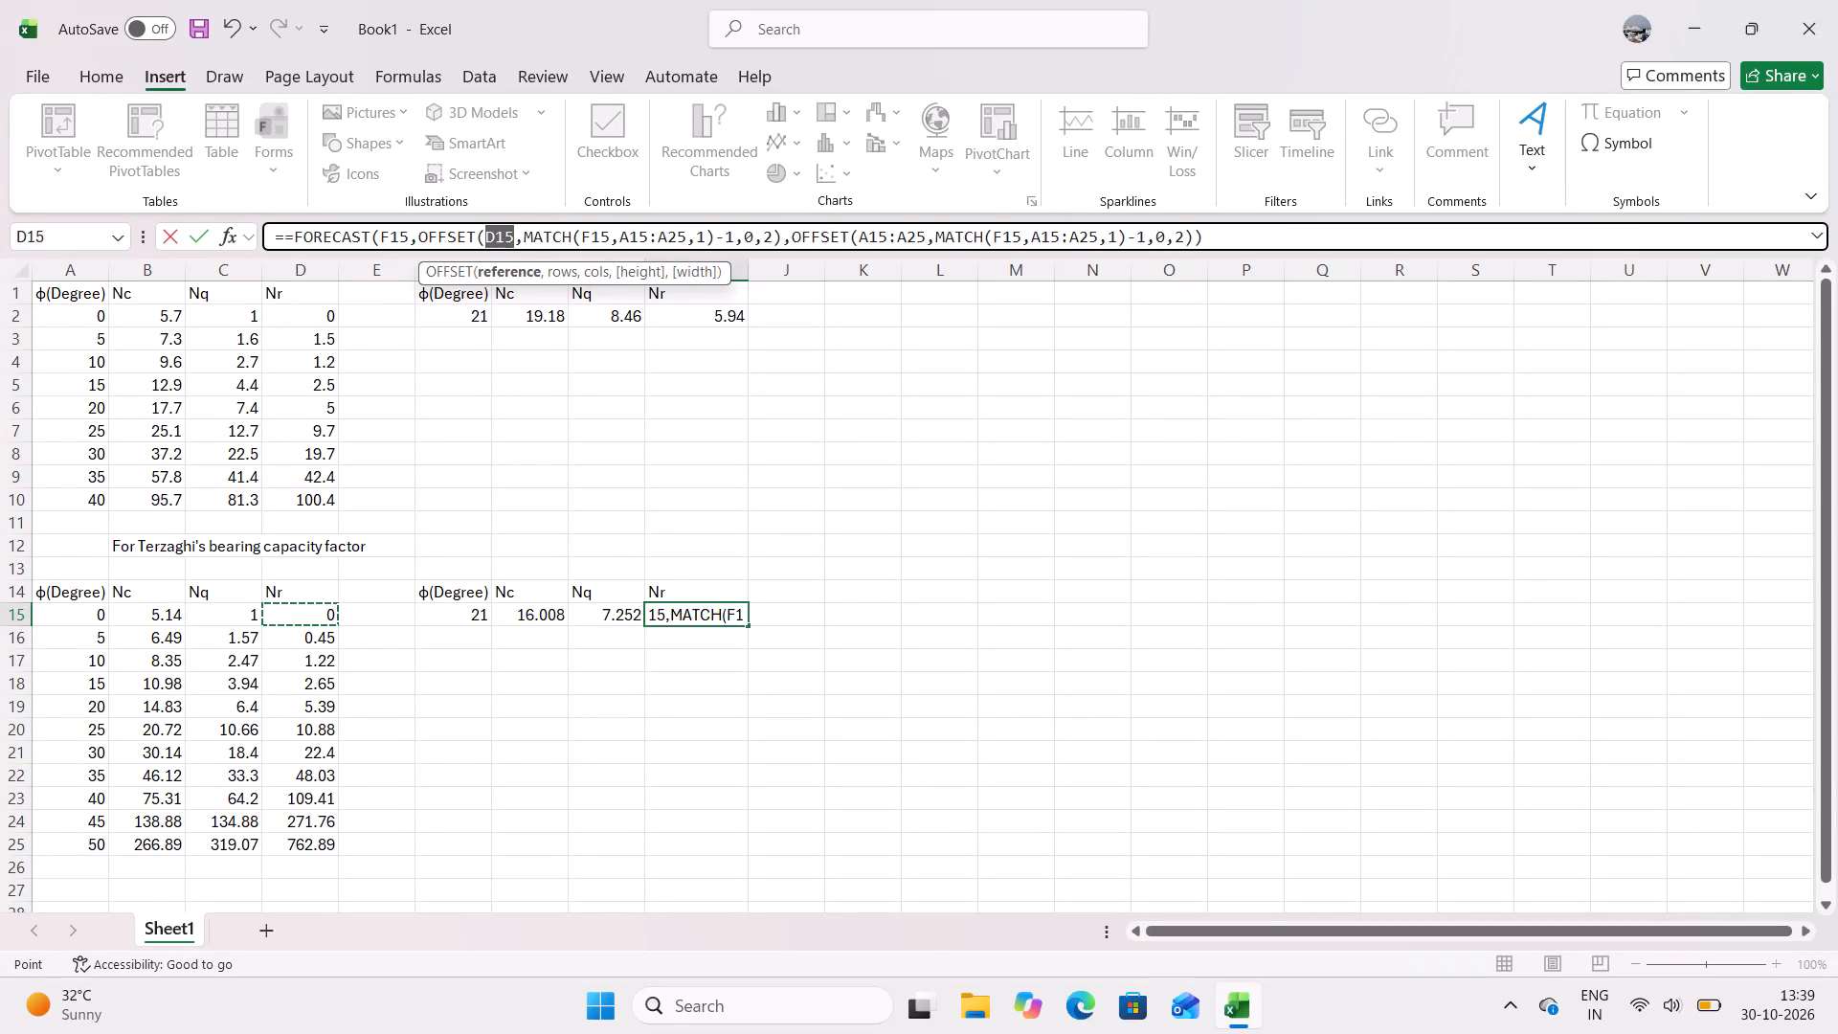
drag(300, 618, 314, 835)
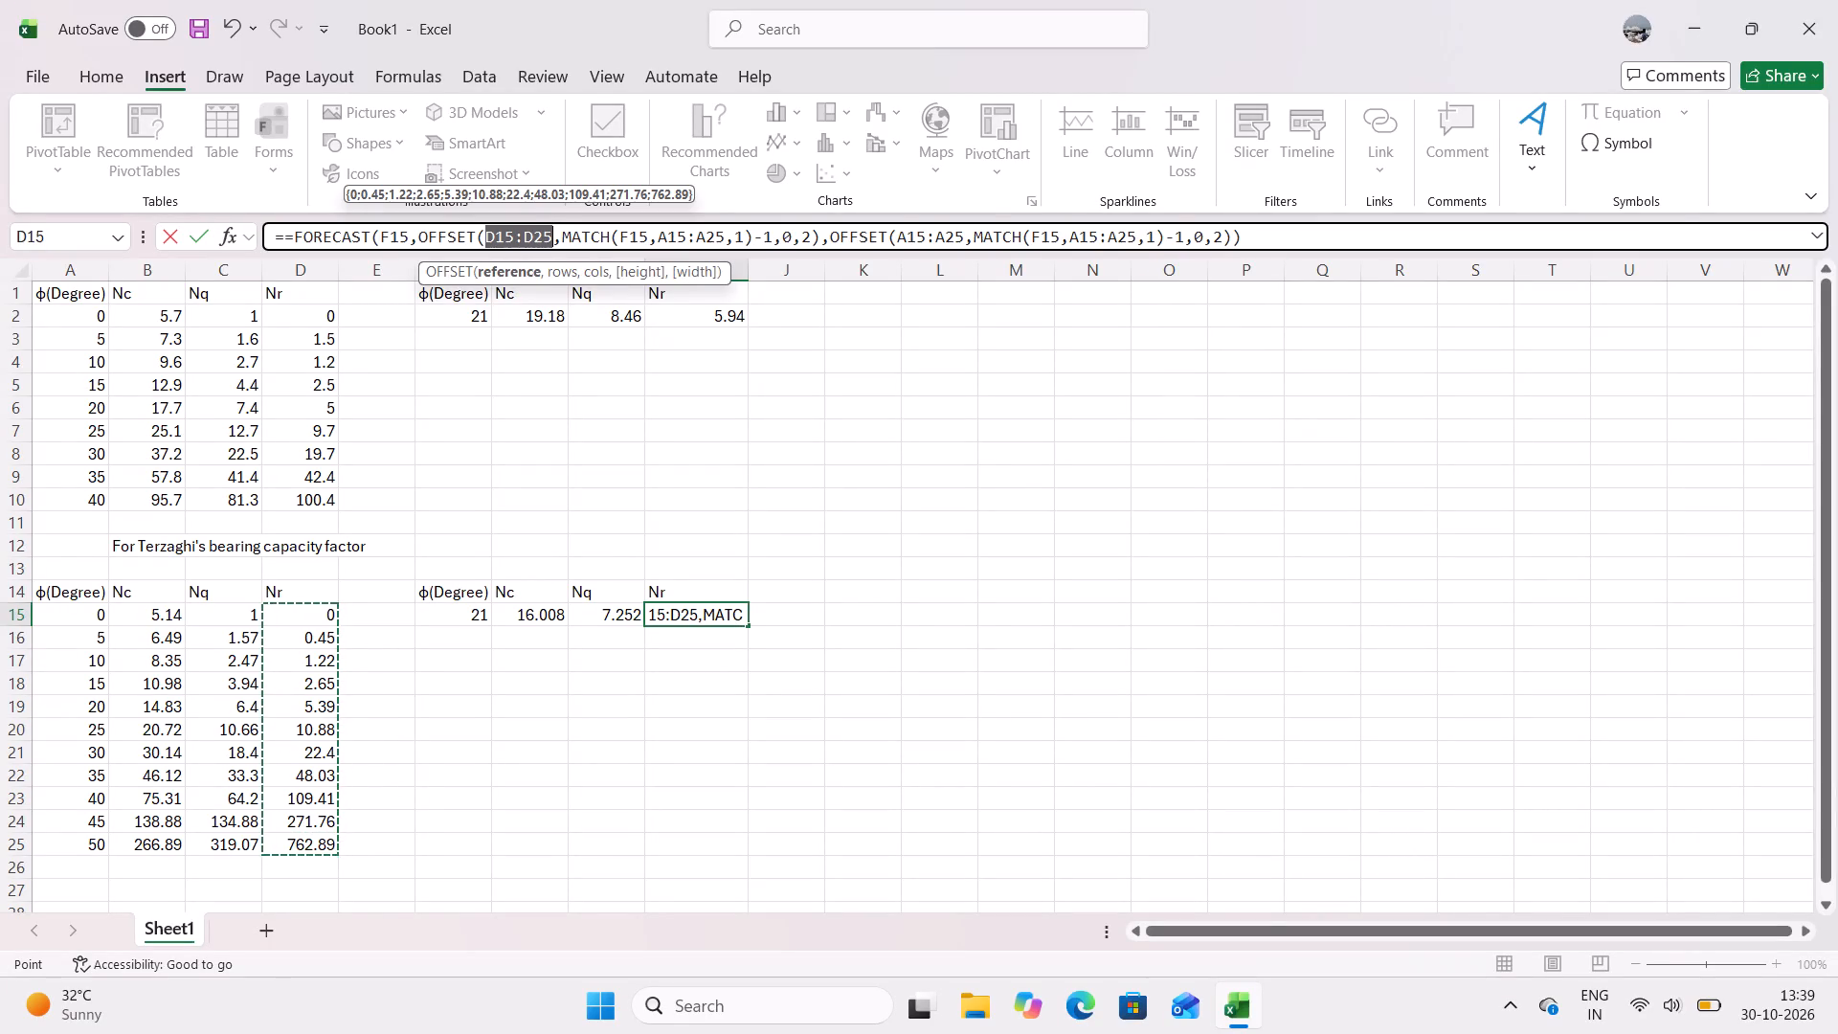
key(Return)
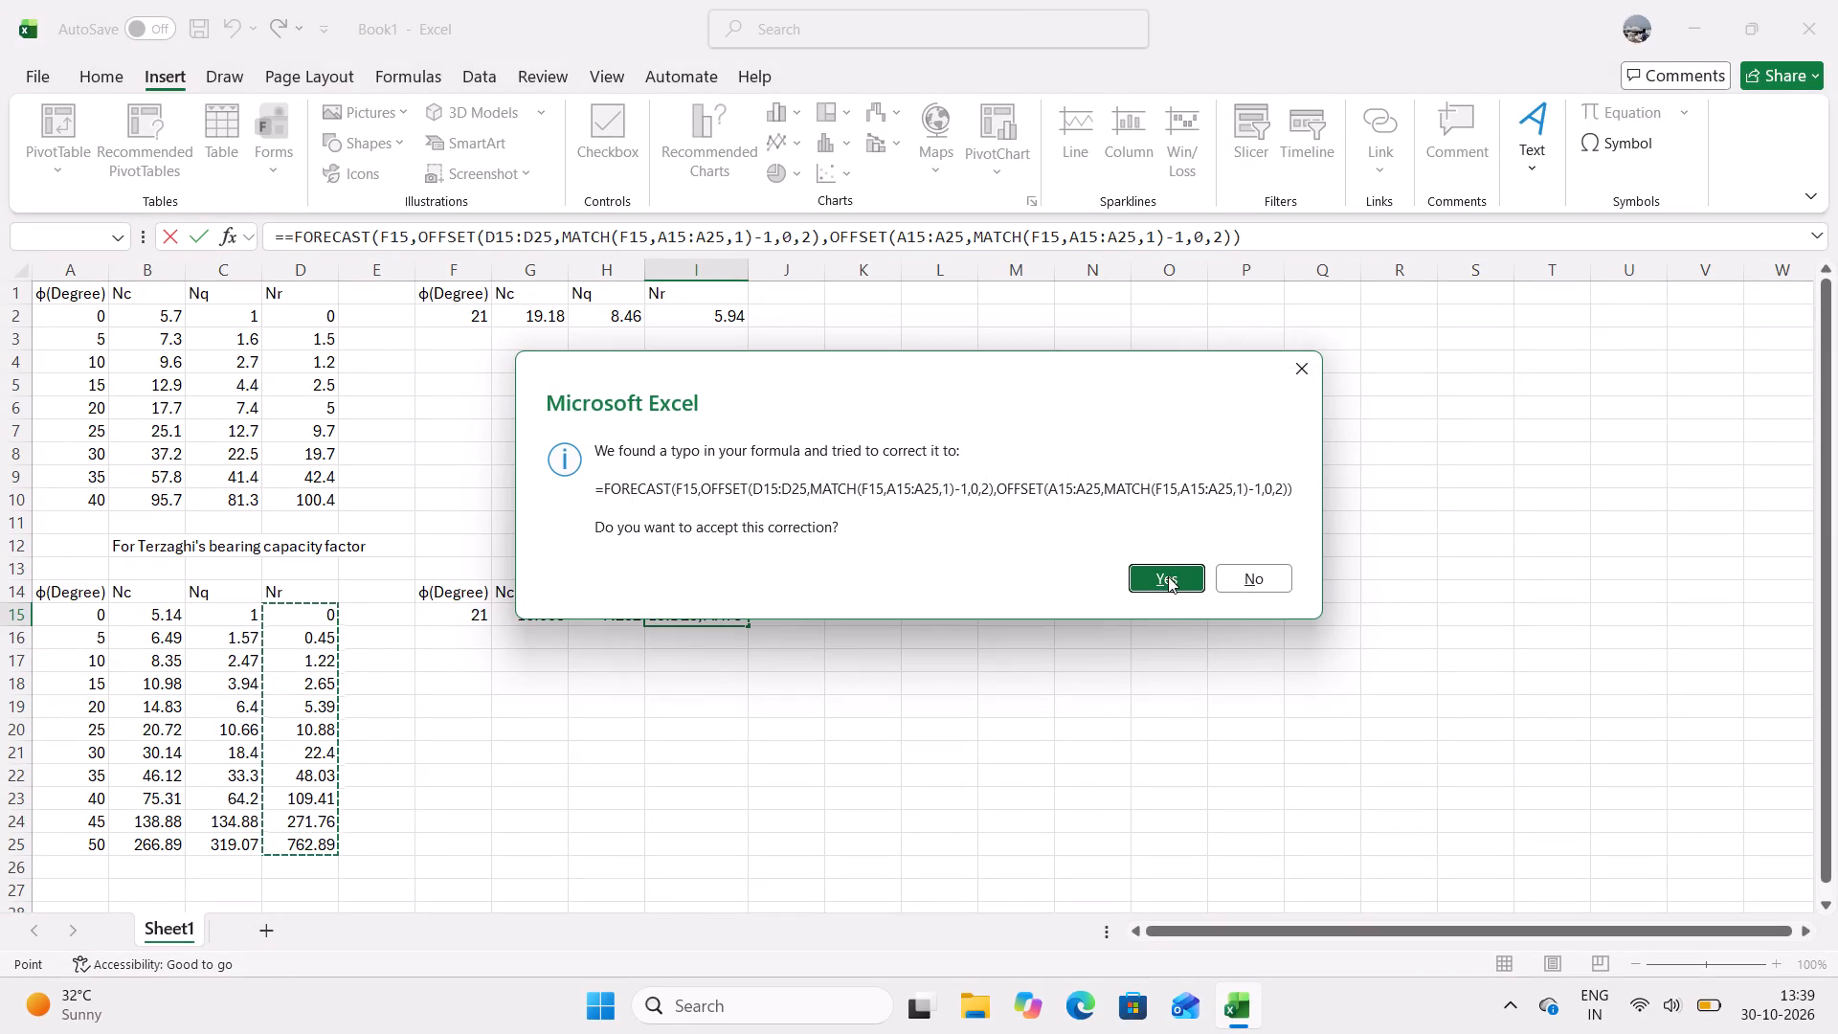
click(1168, 576)
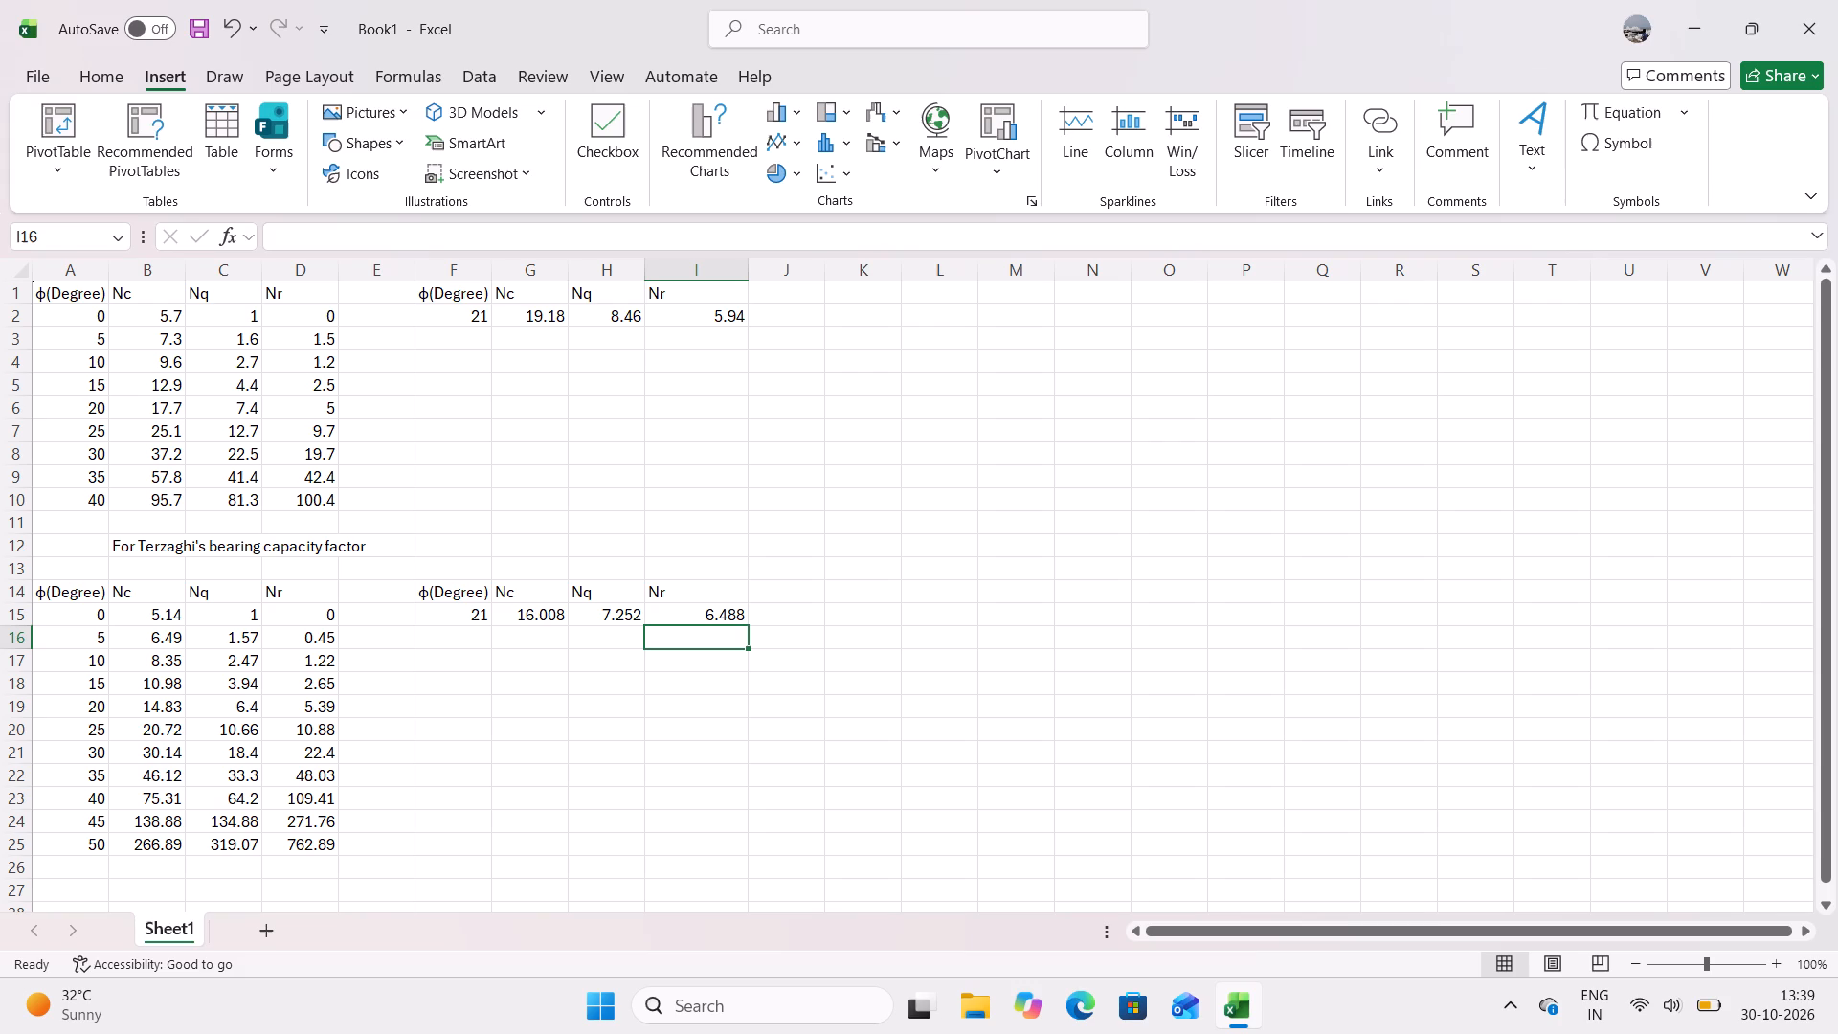
Set the friction angle in F15 to 36.
click(482, 614)
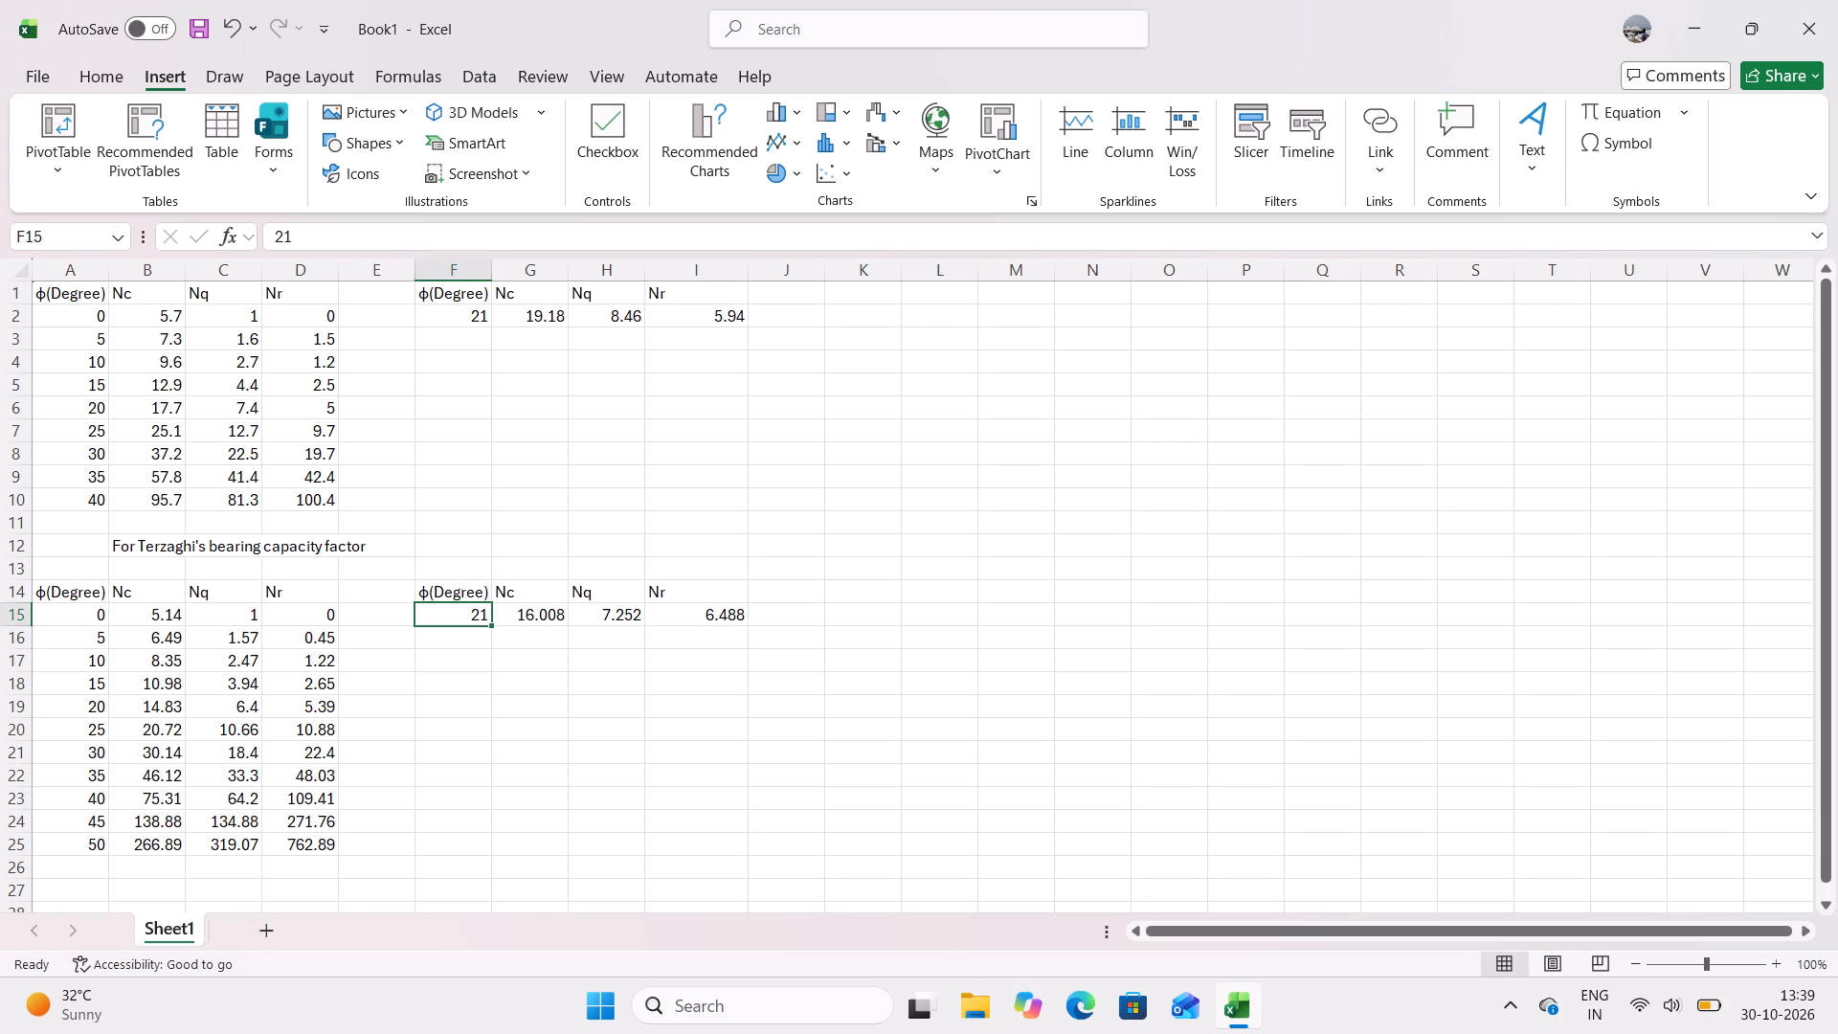
text(35)
key(BackSpace)
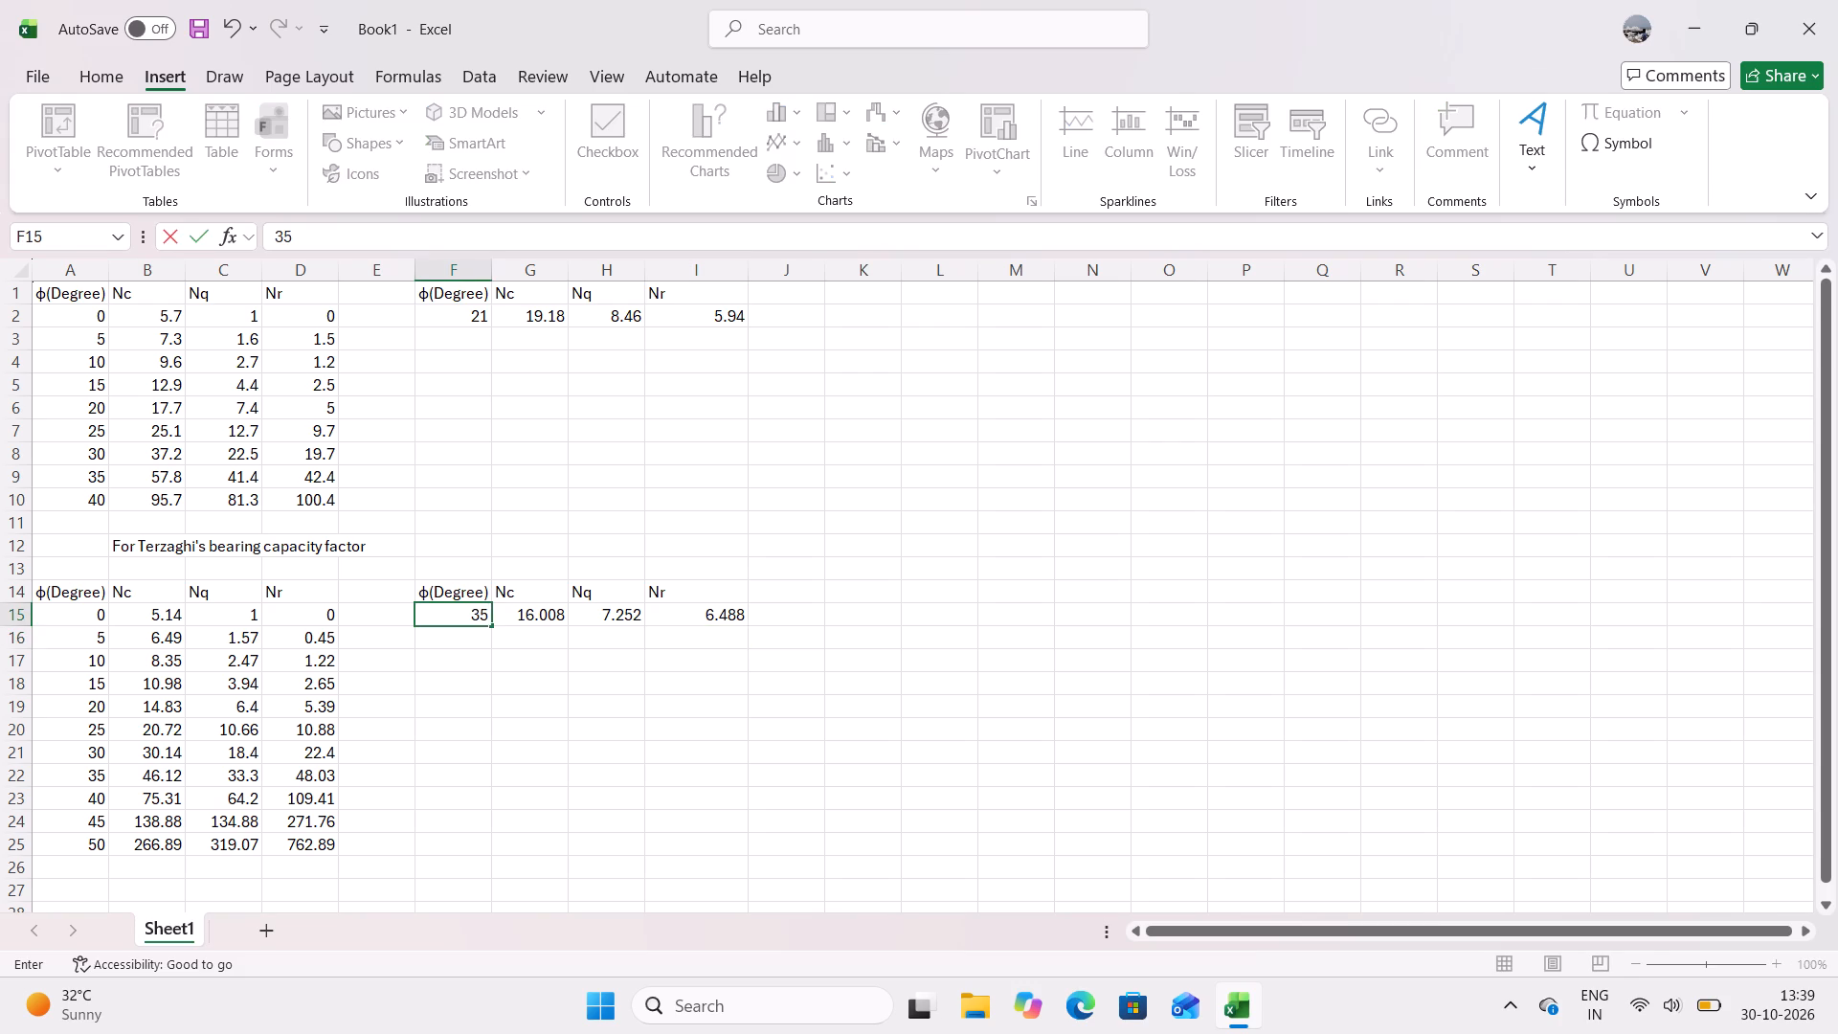
key(6)
key(Return)
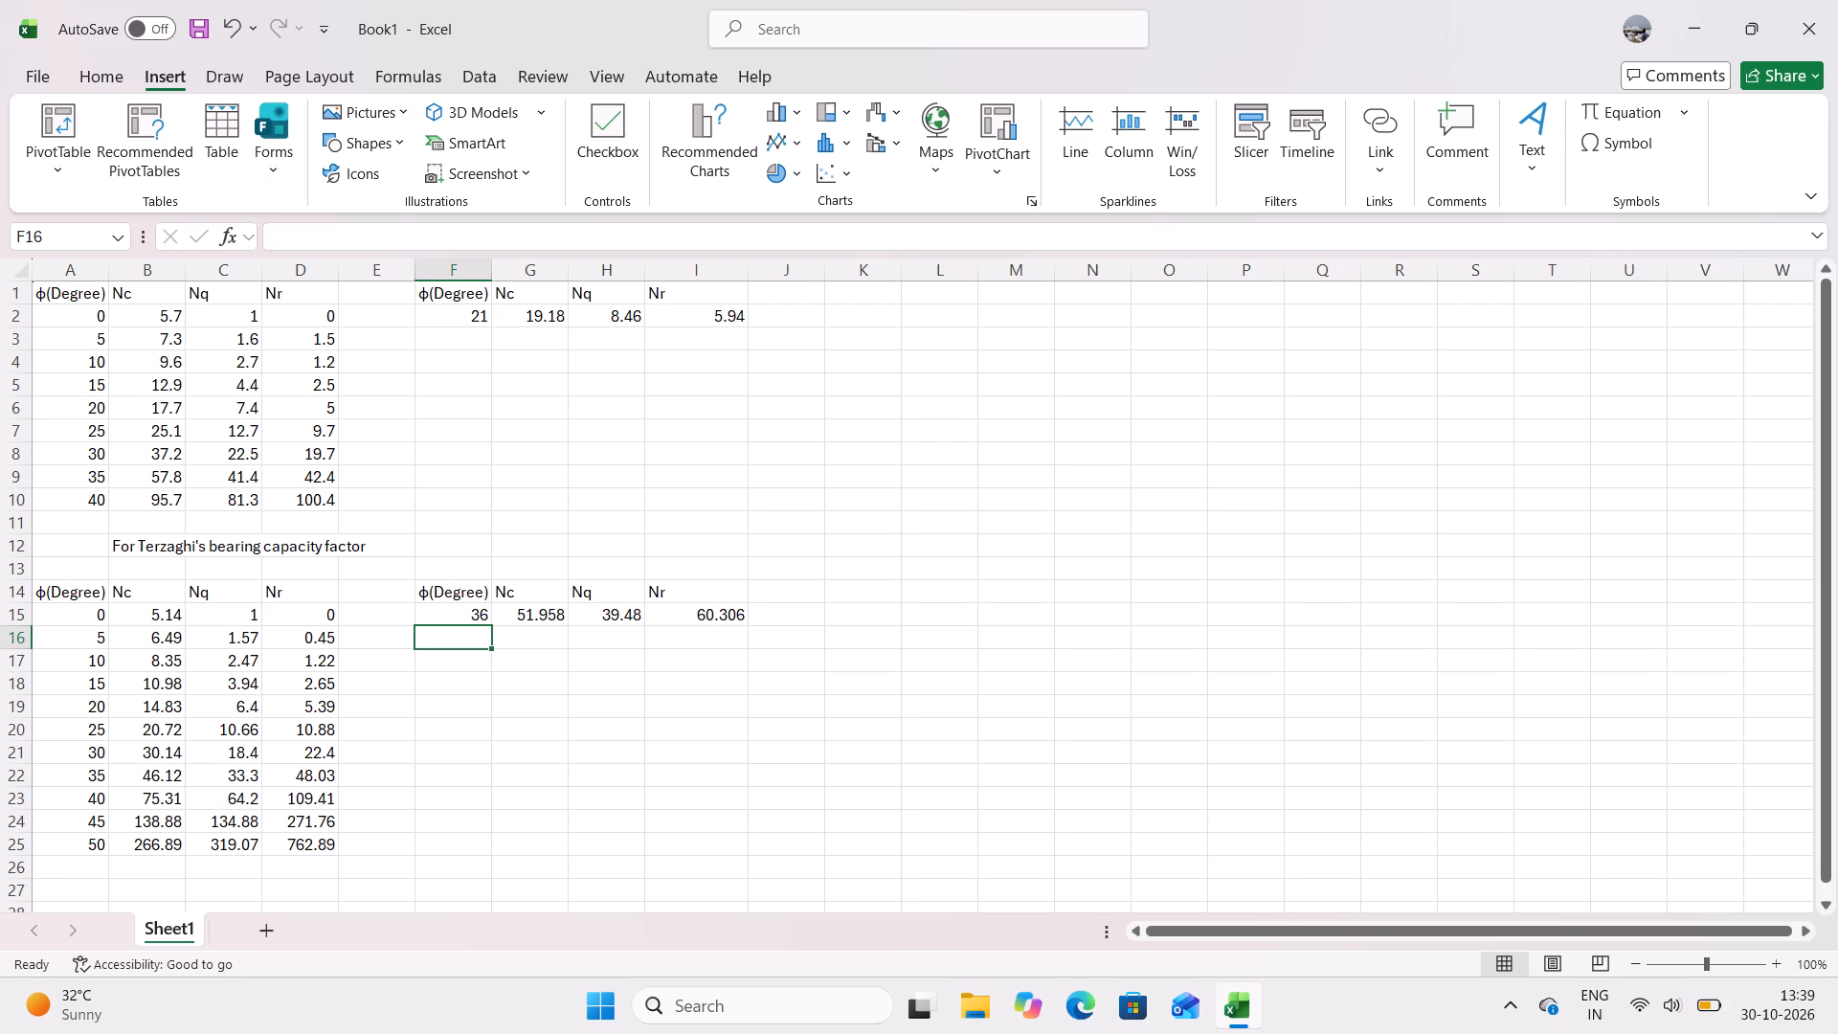
Label the second bearing capacity table by entering "As Per IS -6403" in cell B27 beneath it.
click(194, 882)
click(146, 882)
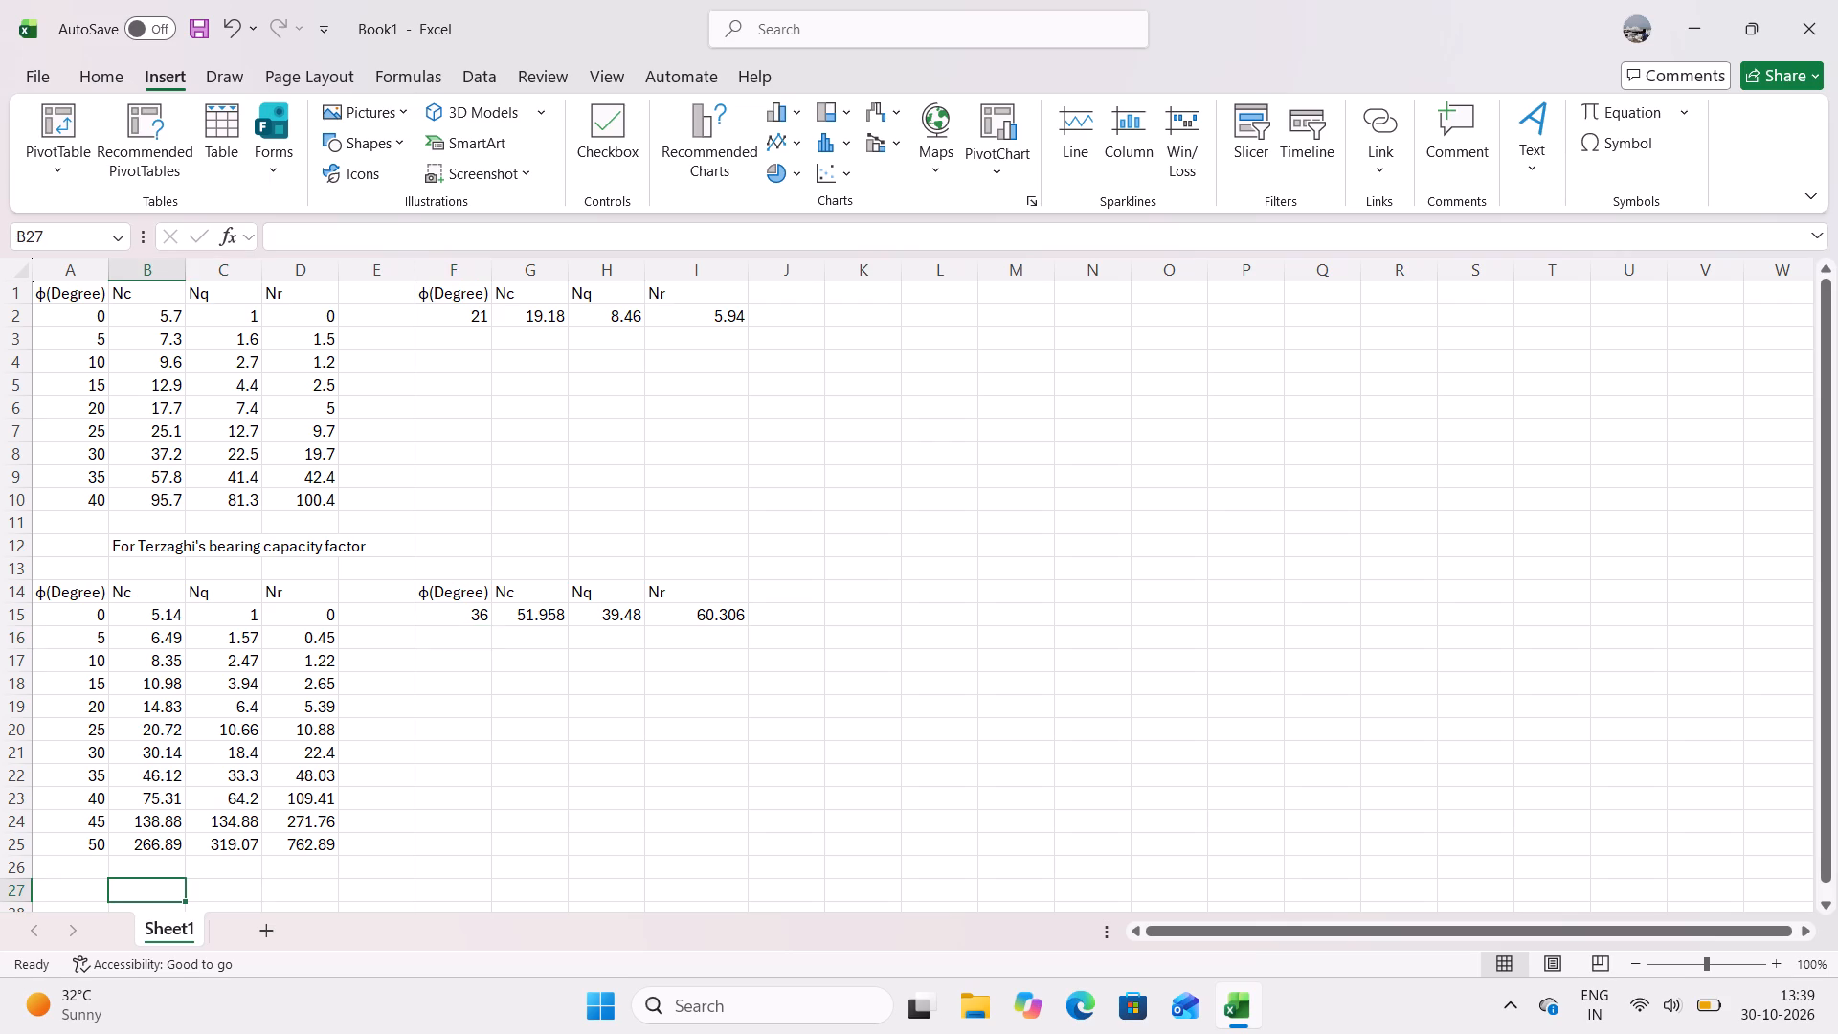
text(as)
key(space)
key(BackSpace)
key(BackSpace)
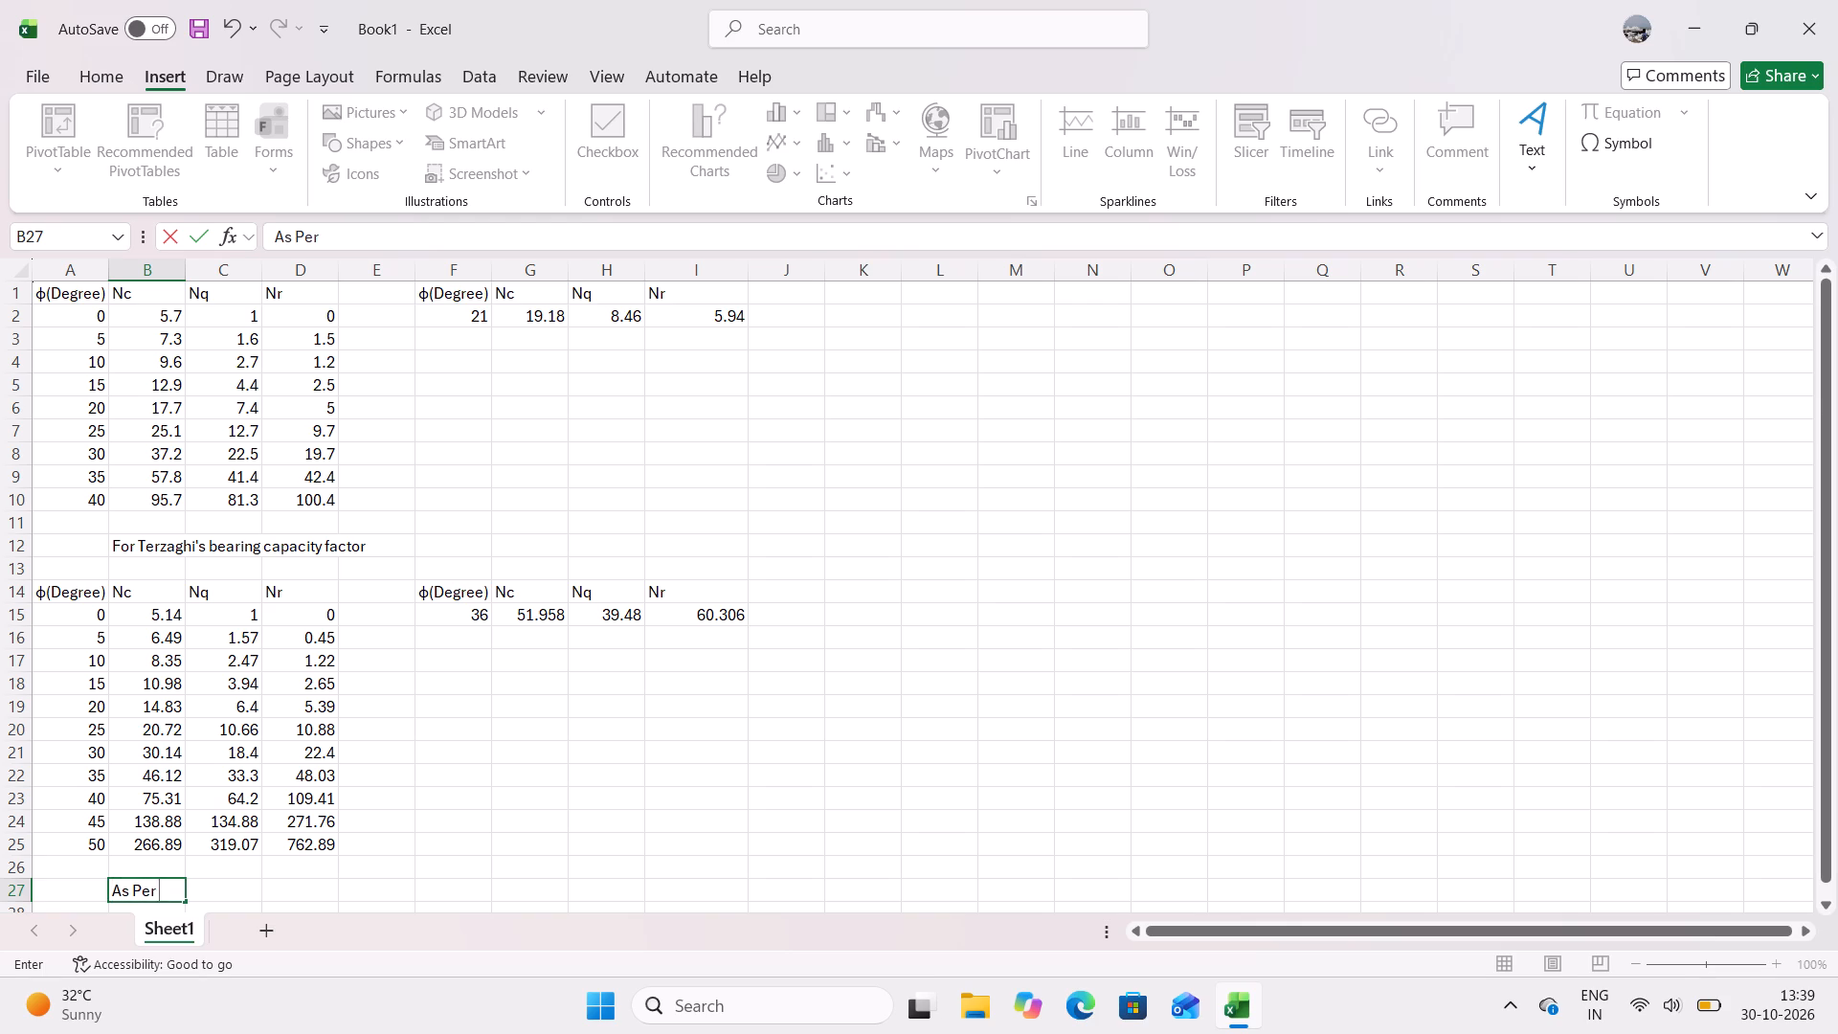
key(u)
key(BackSpace)
text(ISN)
key(BackSpace)
key(space)
key(minus)
text(6403)
click(665, 771)
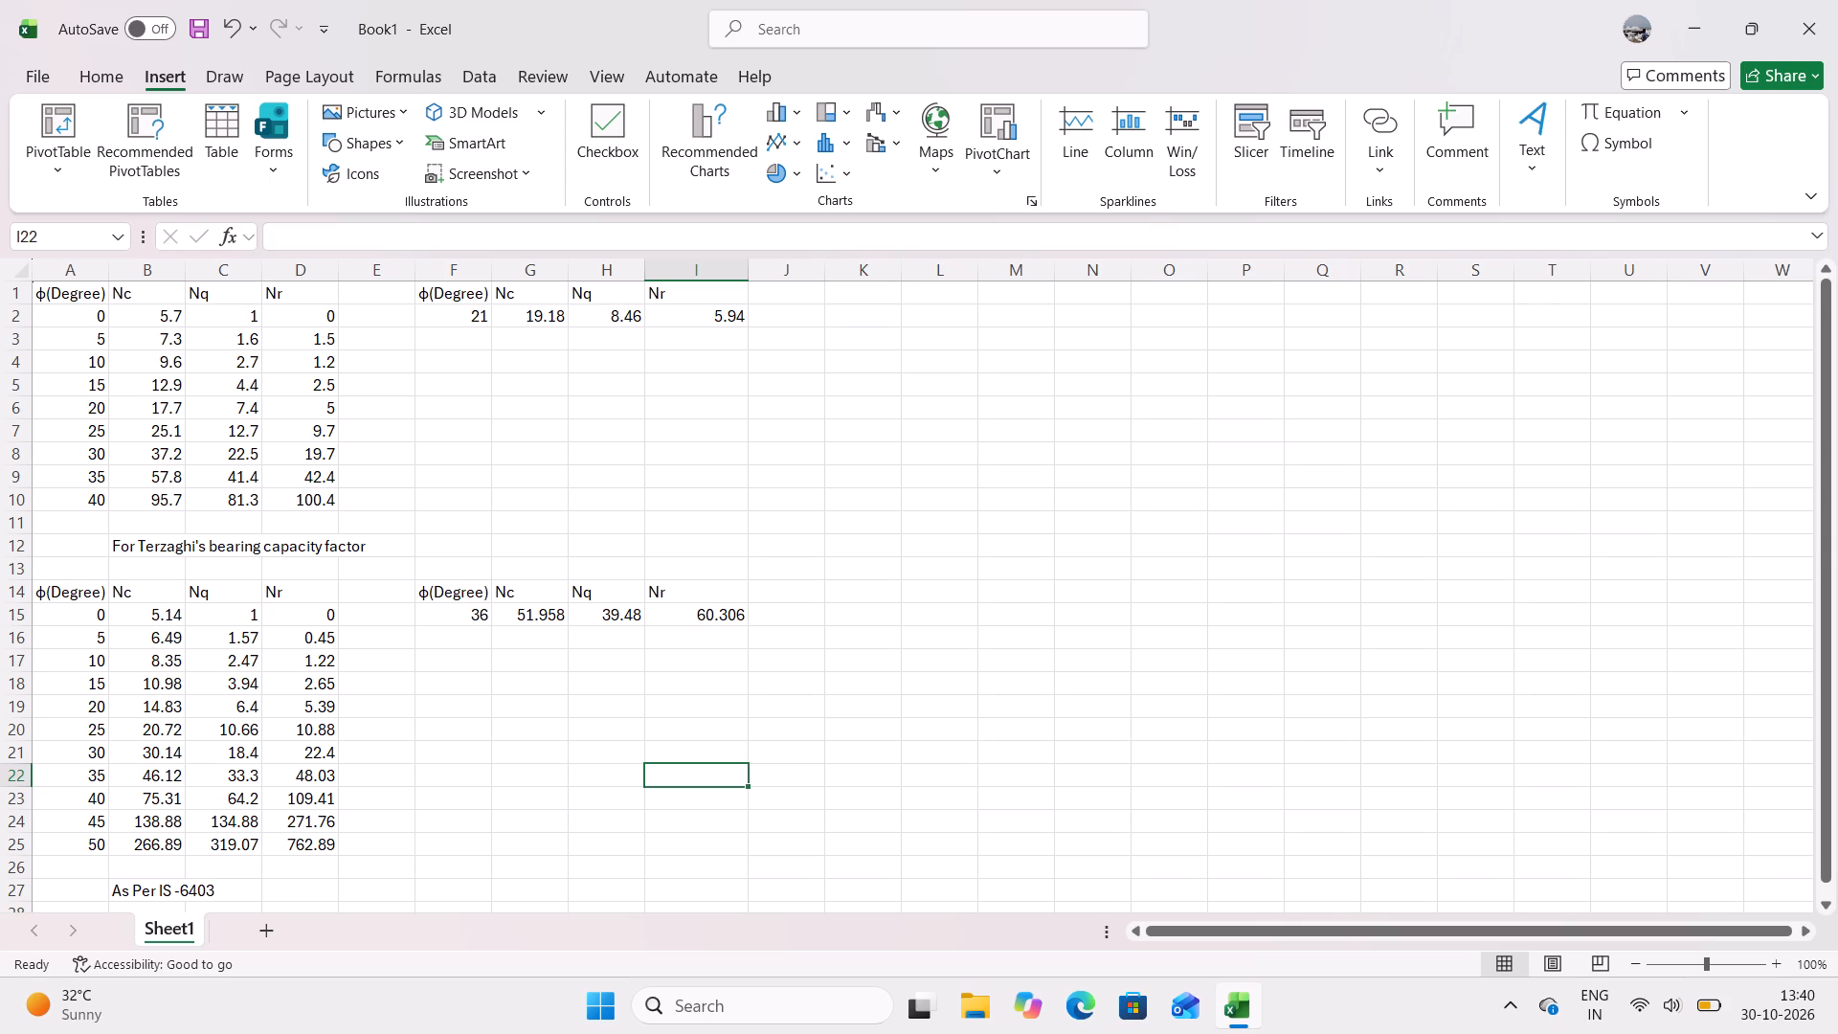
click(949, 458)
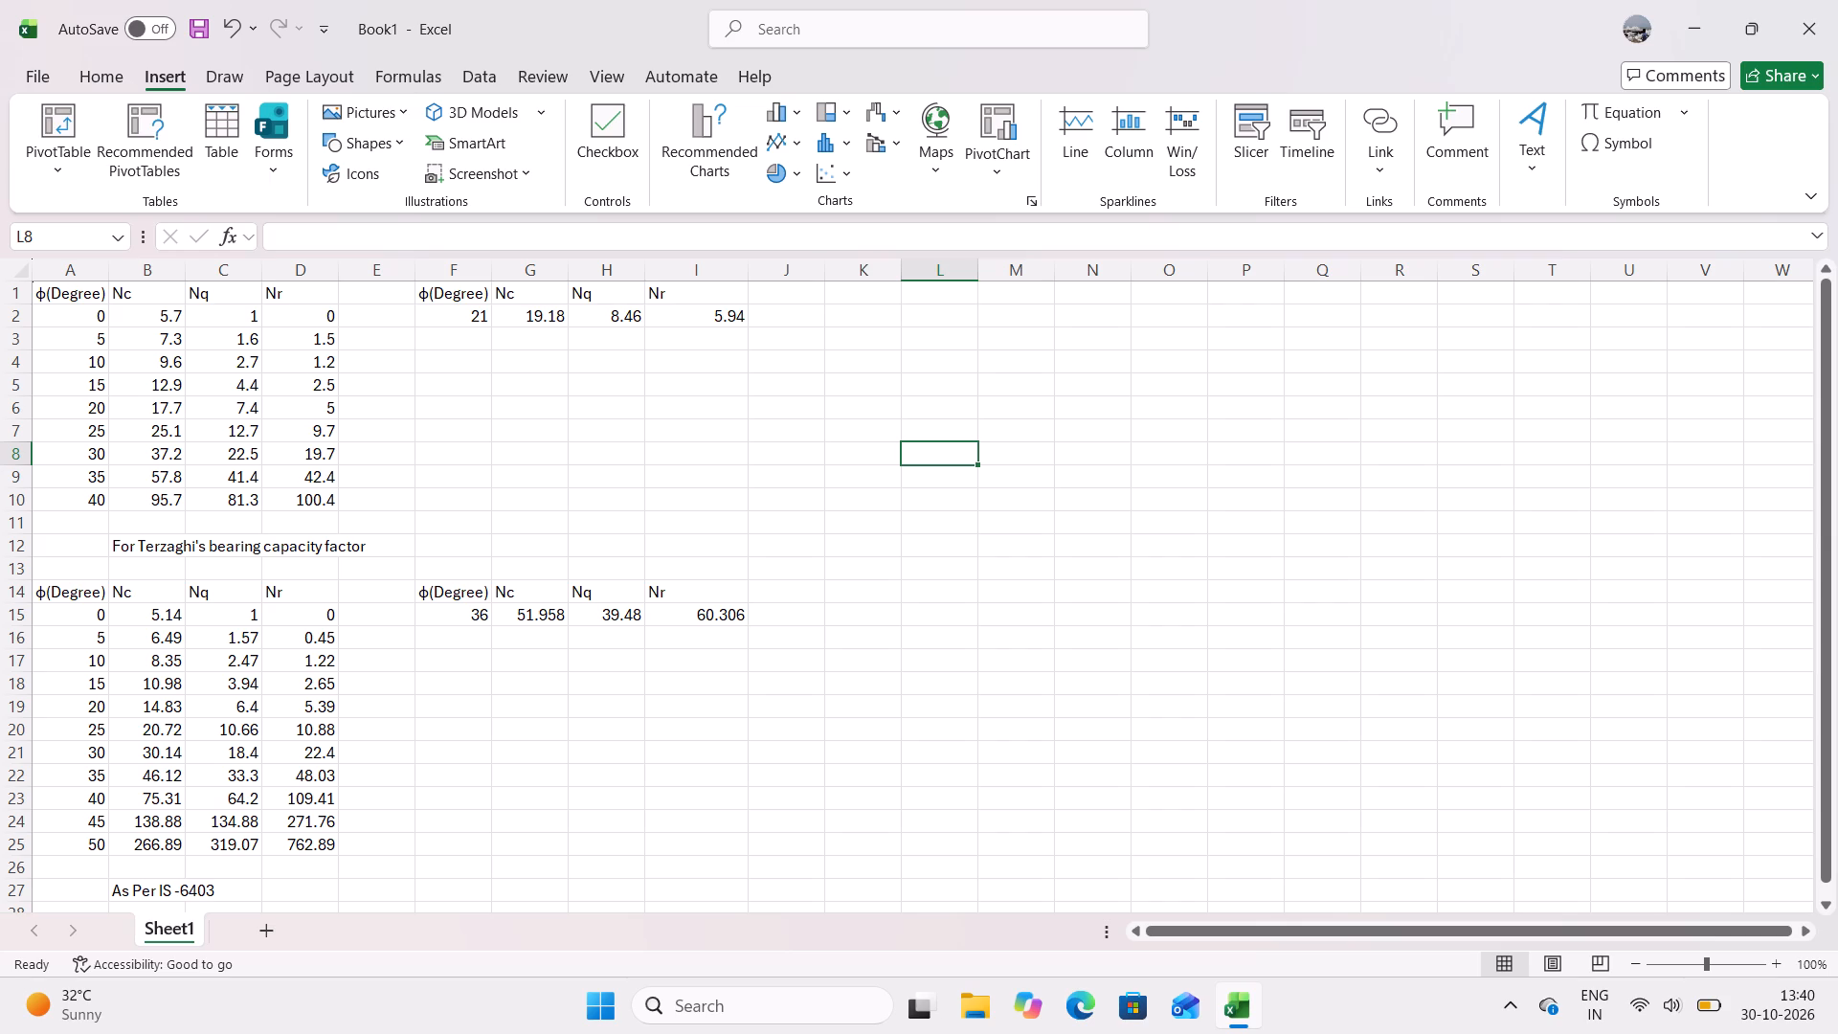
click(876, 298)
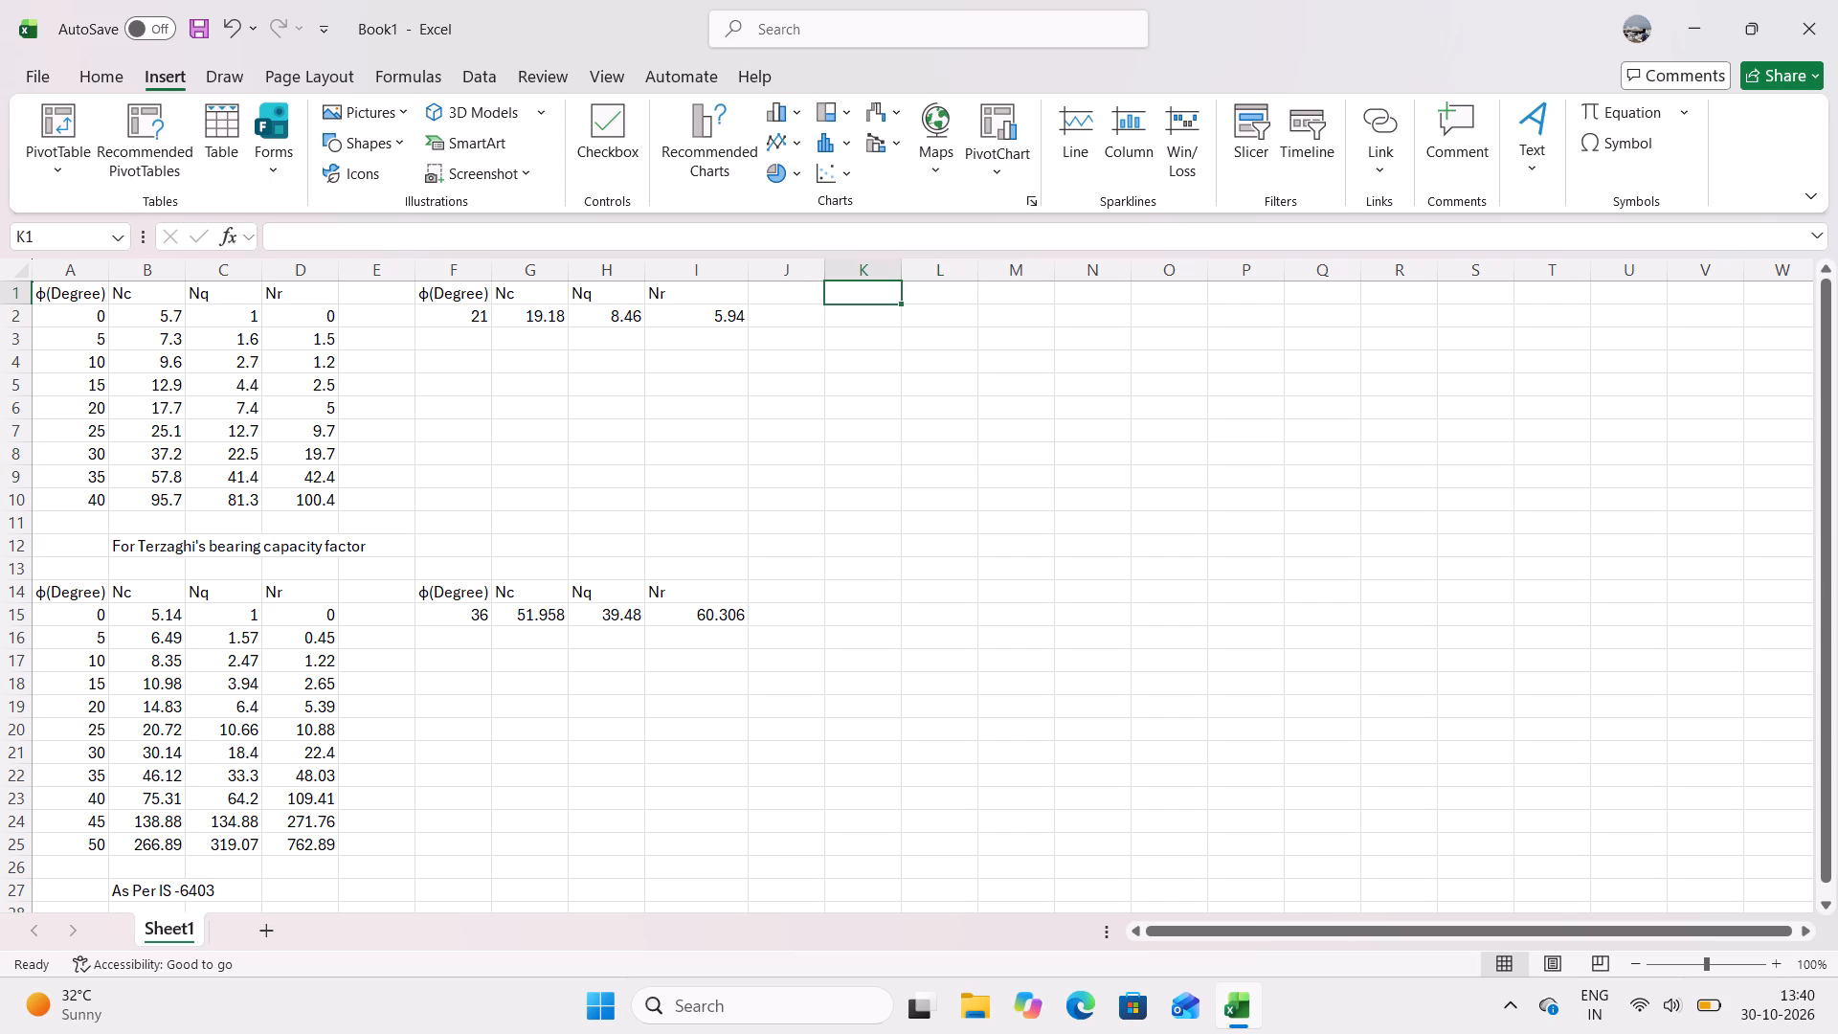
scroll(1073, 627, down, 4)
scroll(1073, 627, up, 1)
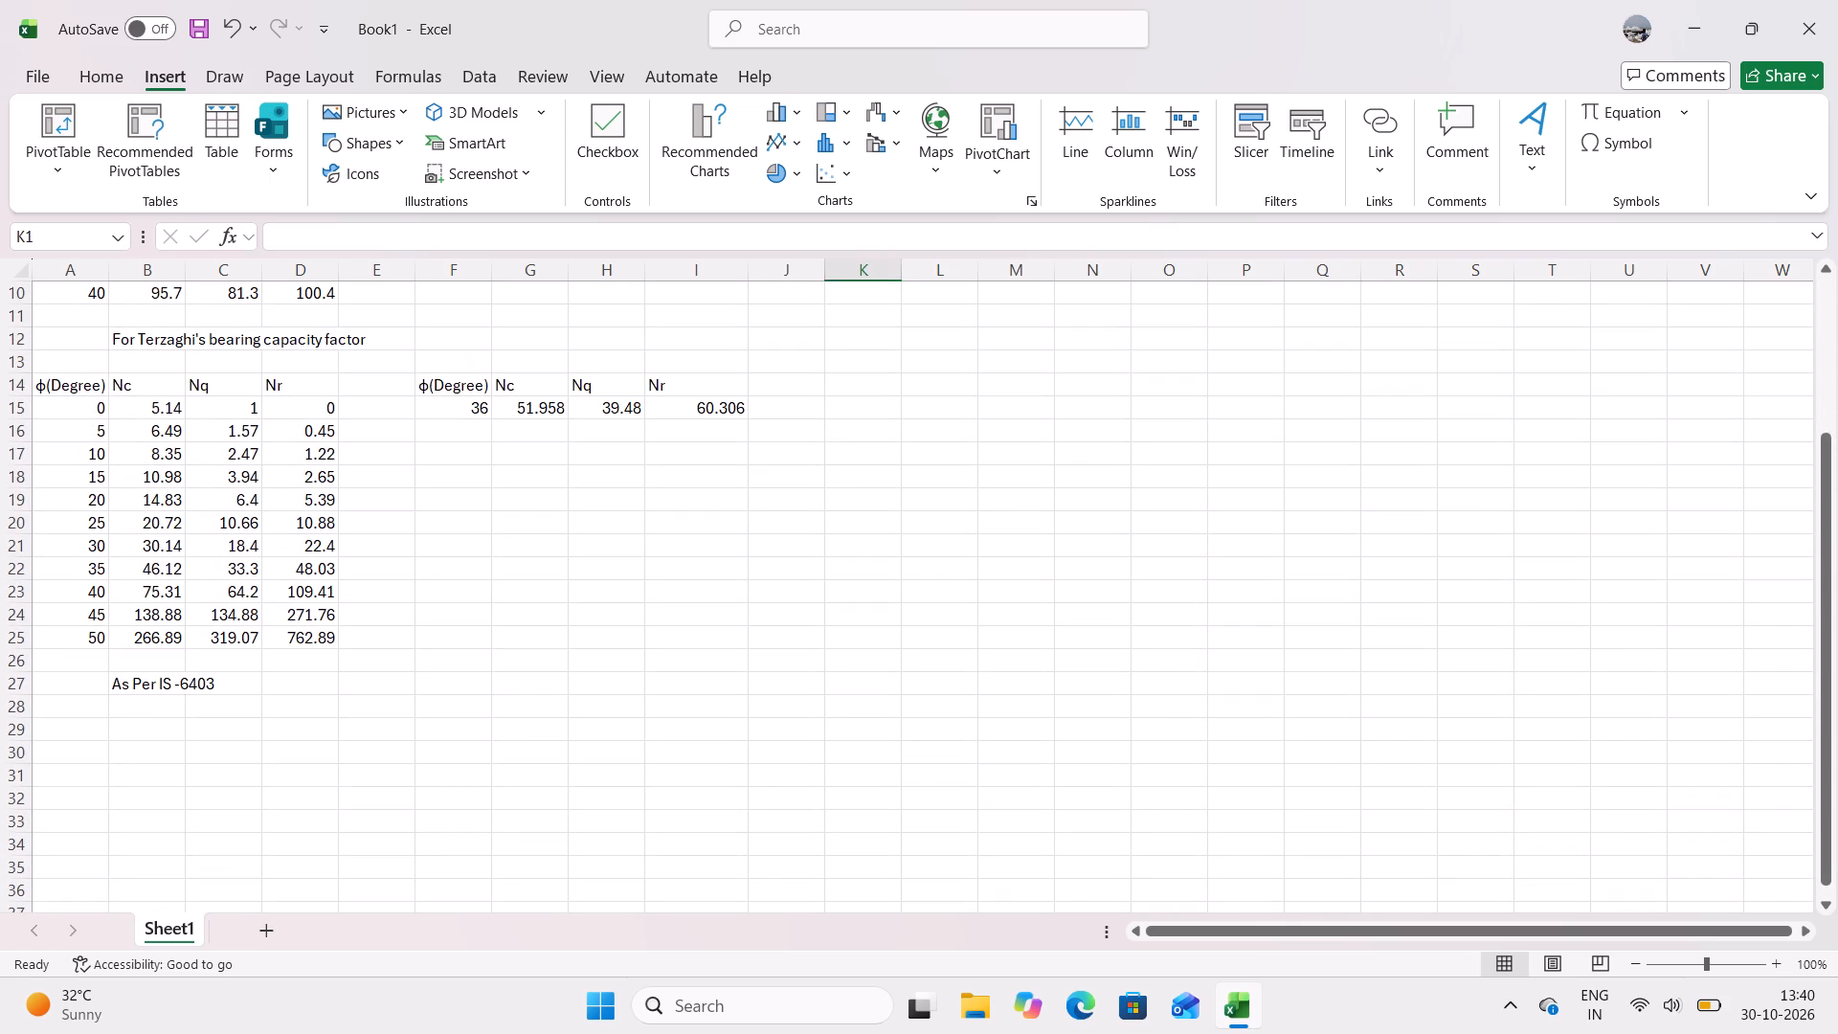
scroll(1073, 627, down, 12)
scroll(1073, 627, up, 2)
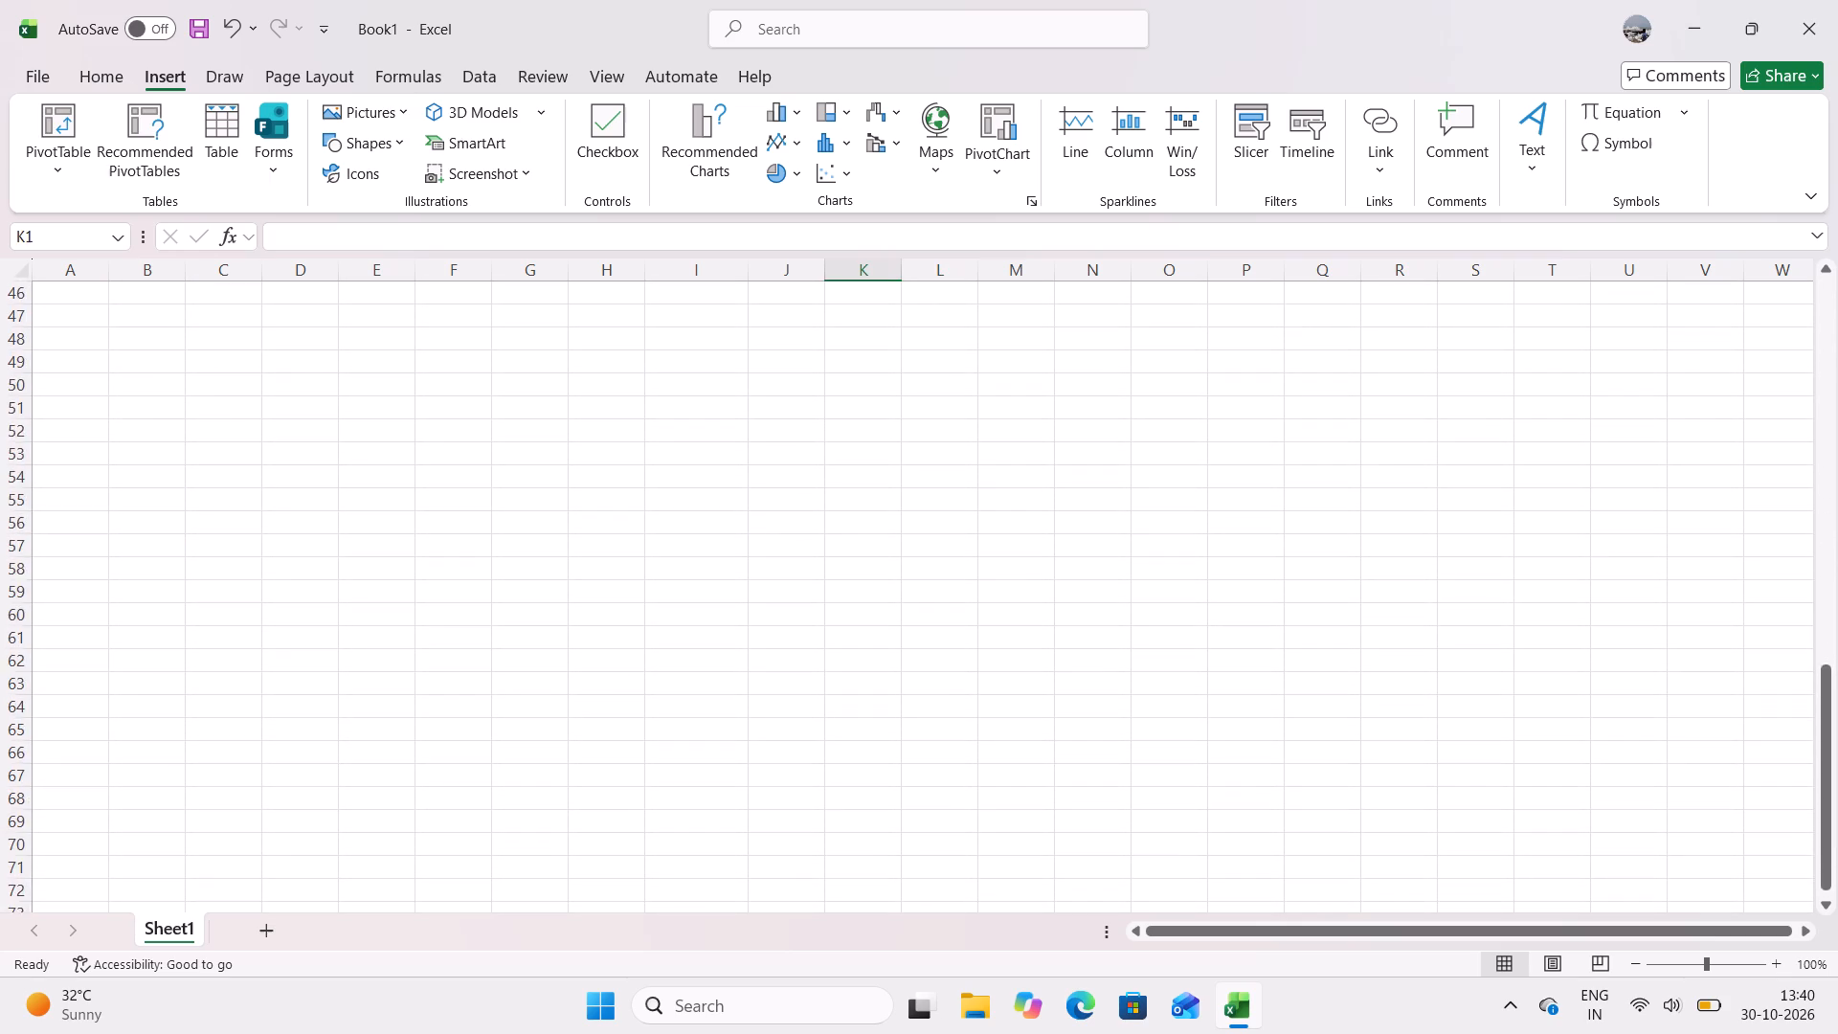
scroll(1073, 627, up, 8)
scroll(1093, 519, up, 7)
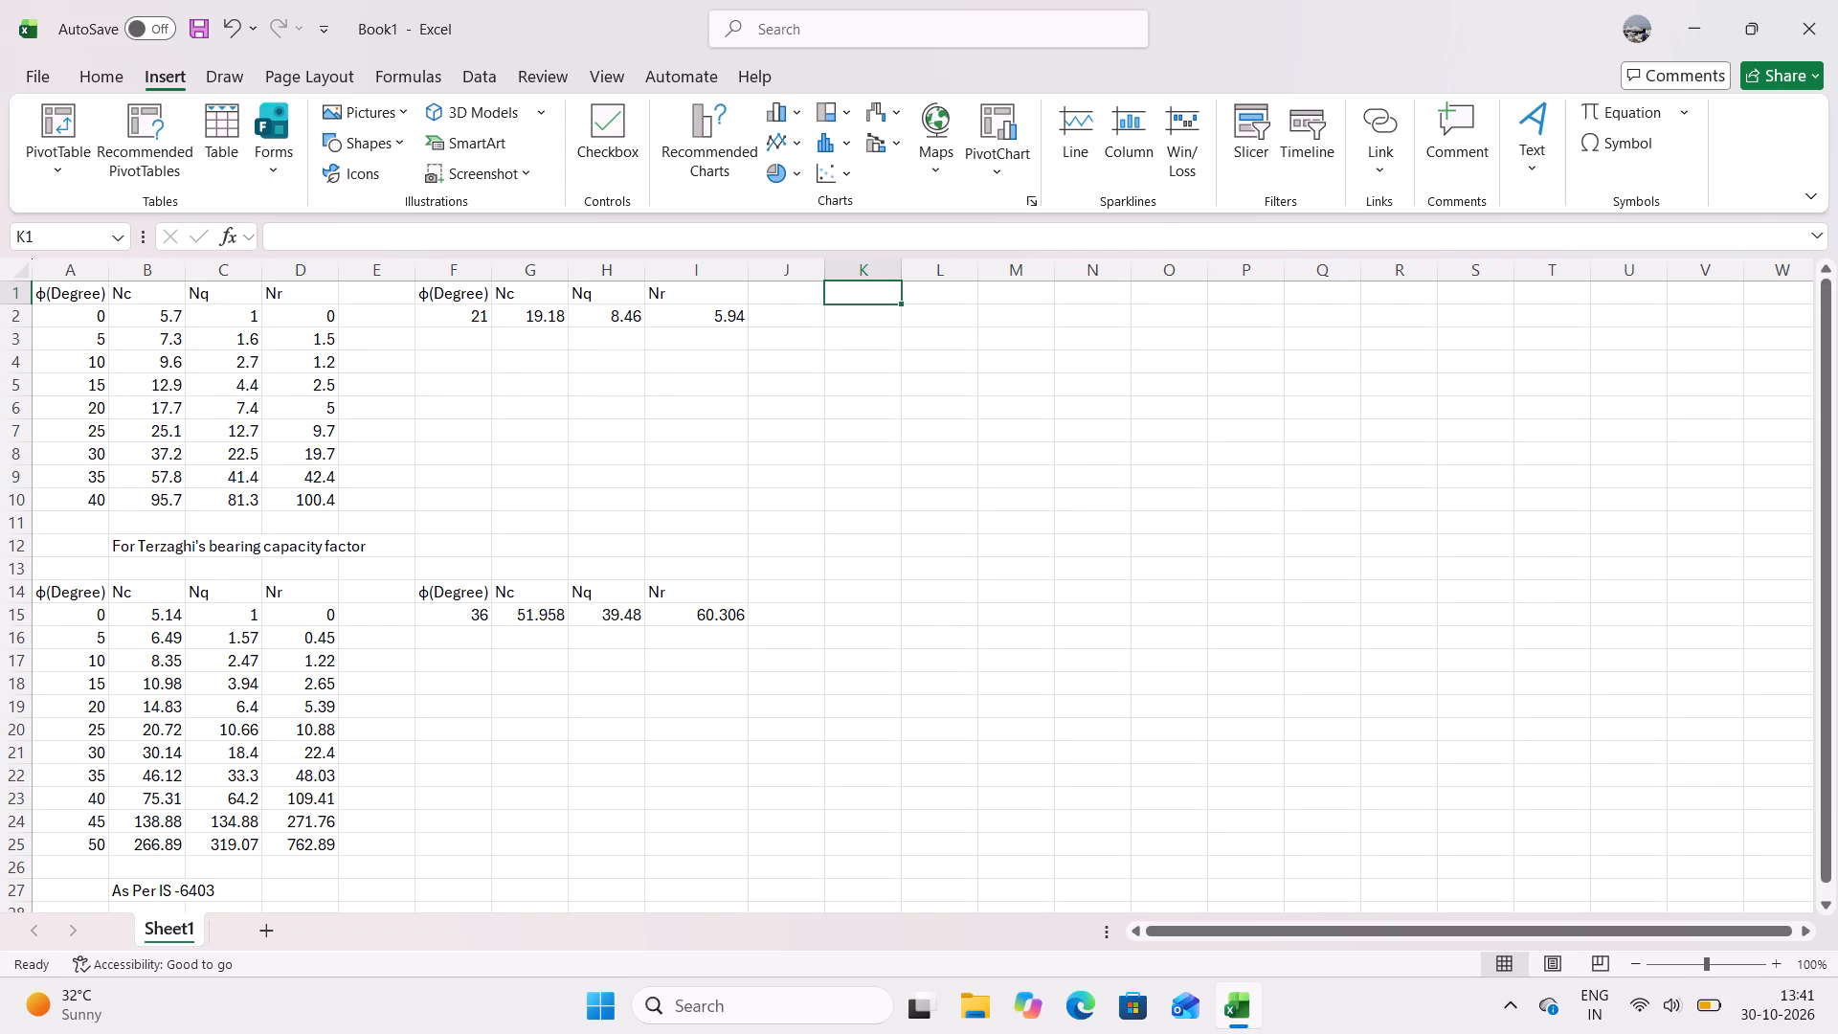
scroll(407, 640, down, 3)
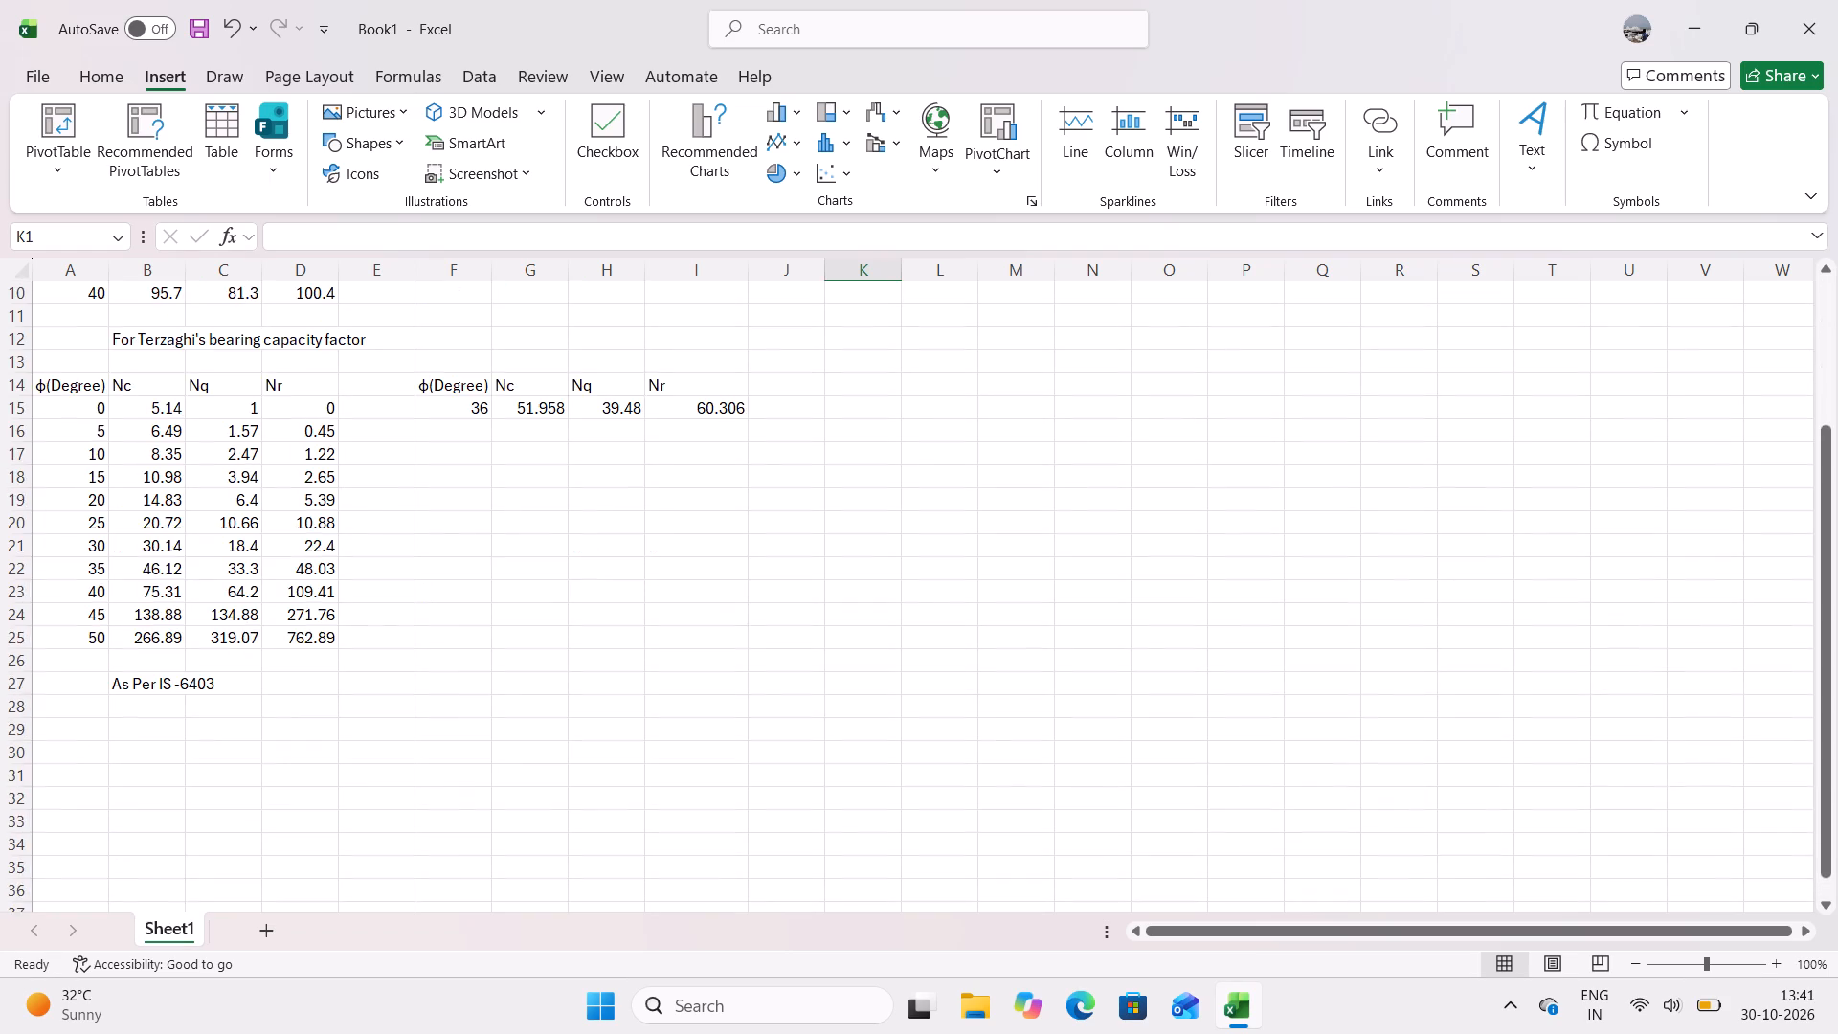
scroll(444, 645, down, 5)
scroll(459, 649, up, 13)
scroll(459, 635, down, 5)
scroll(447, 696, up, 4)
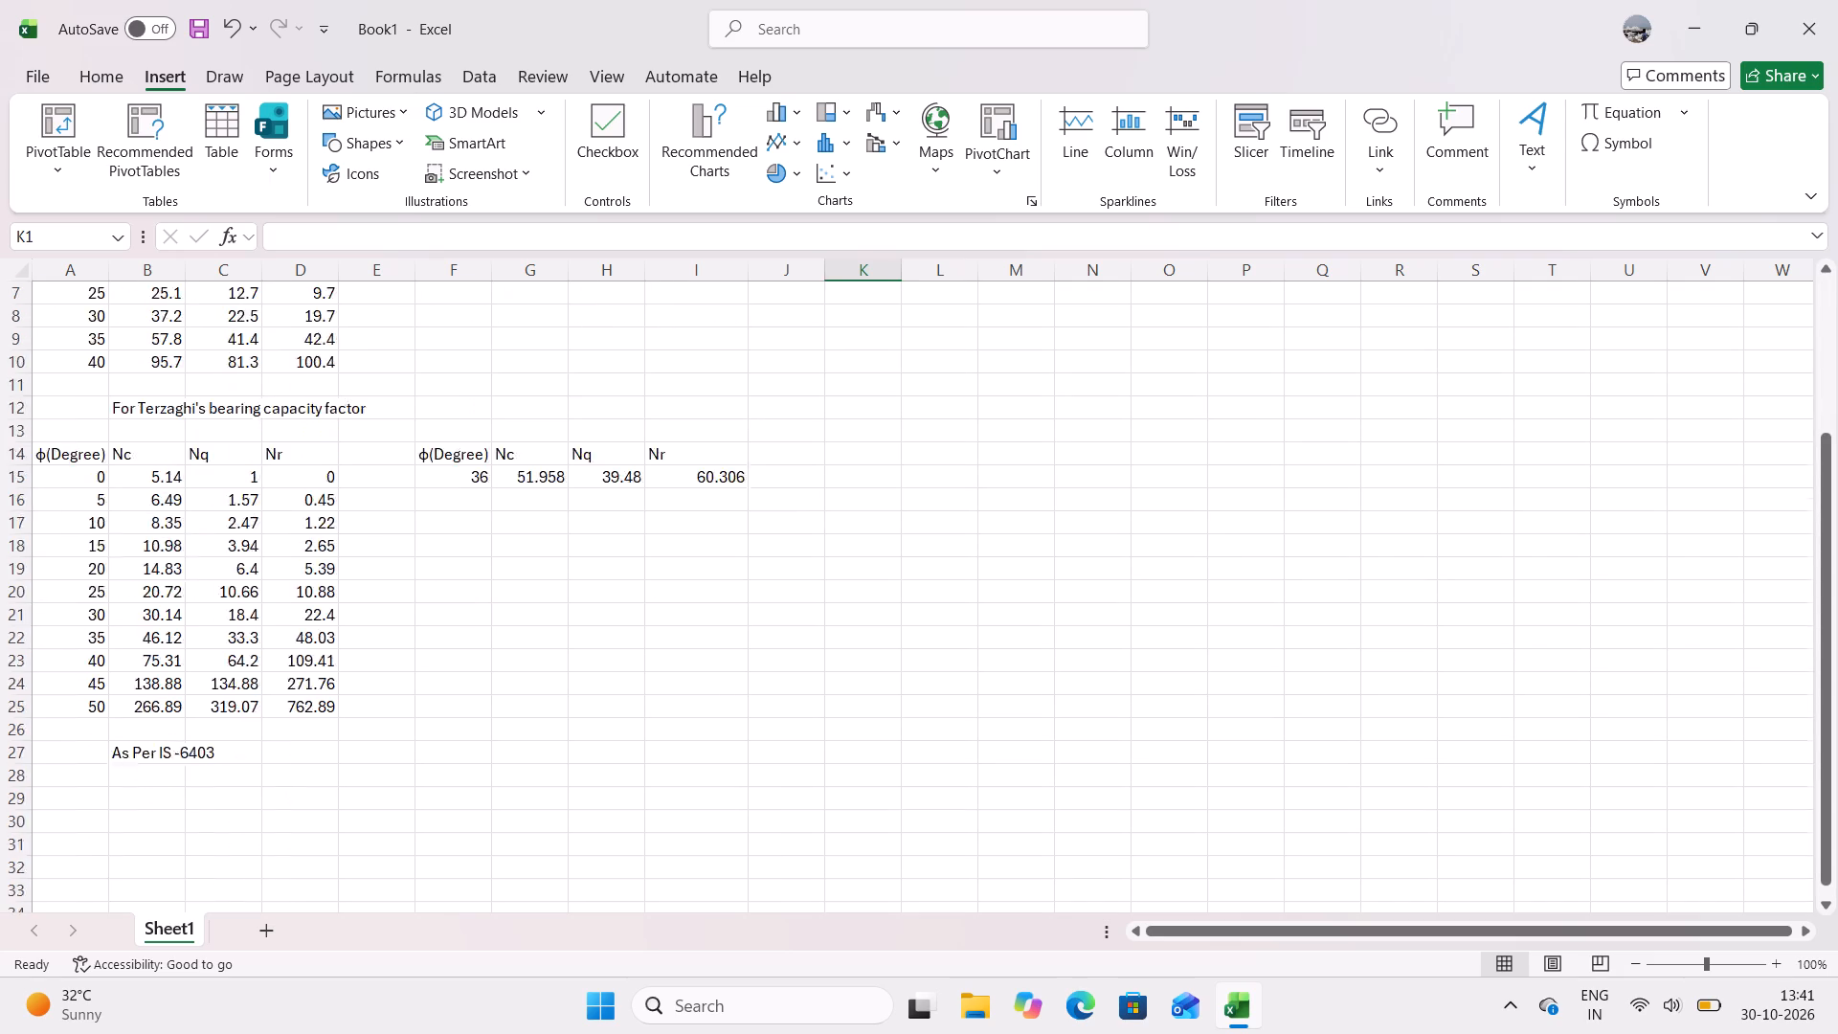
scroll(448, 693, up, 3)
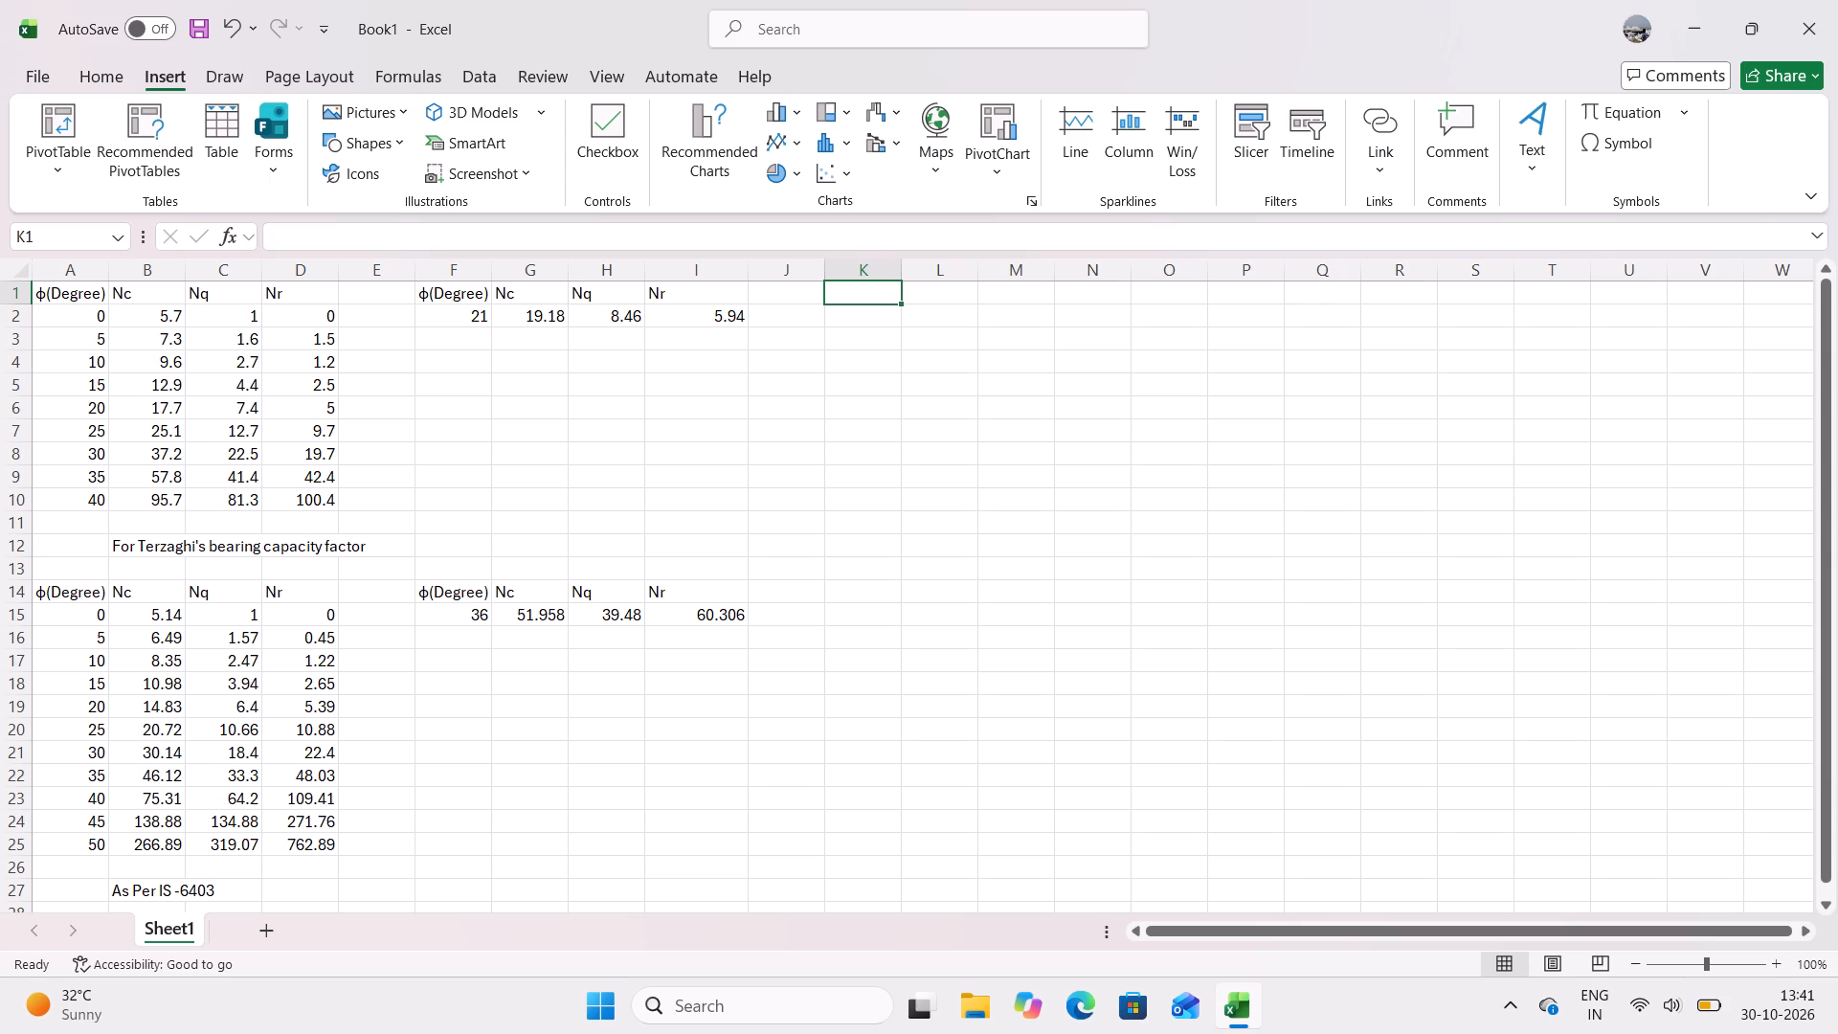
Enter the heading "Shape factor" in cell A29, below the IS -6403 label.
scroll(959, 427, down, 7)
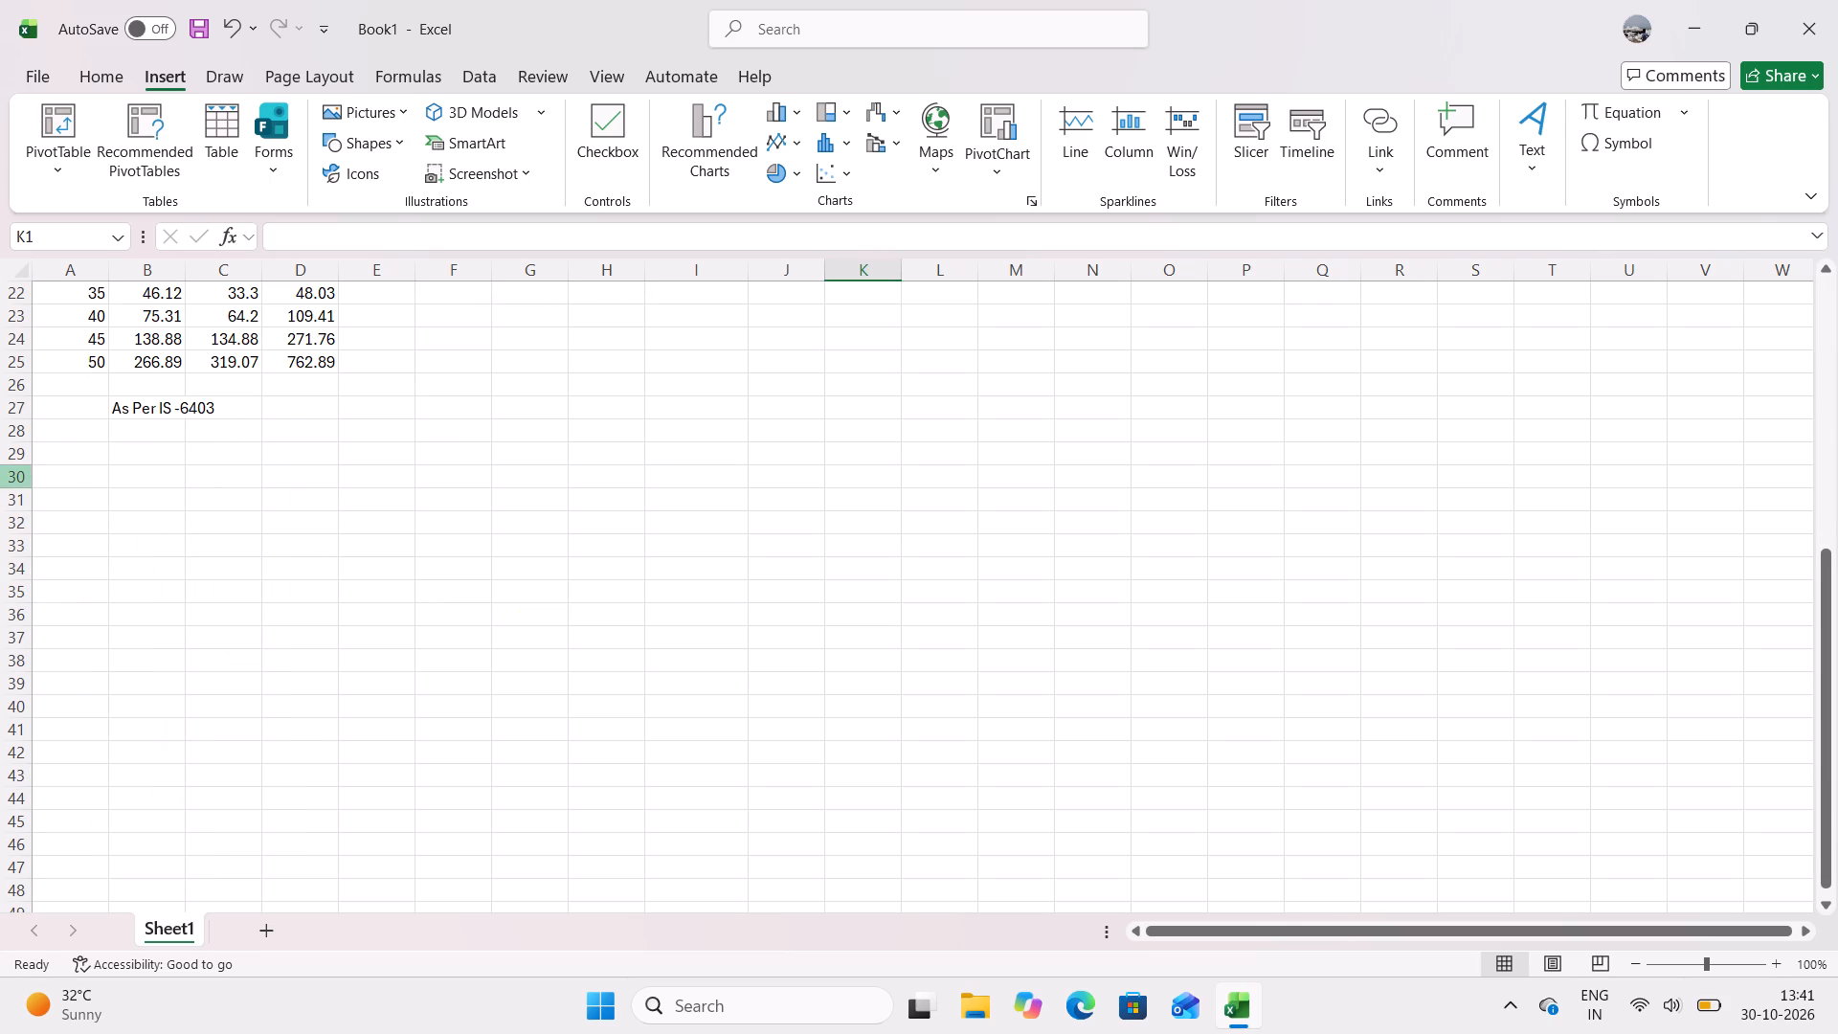
click(102, 461)
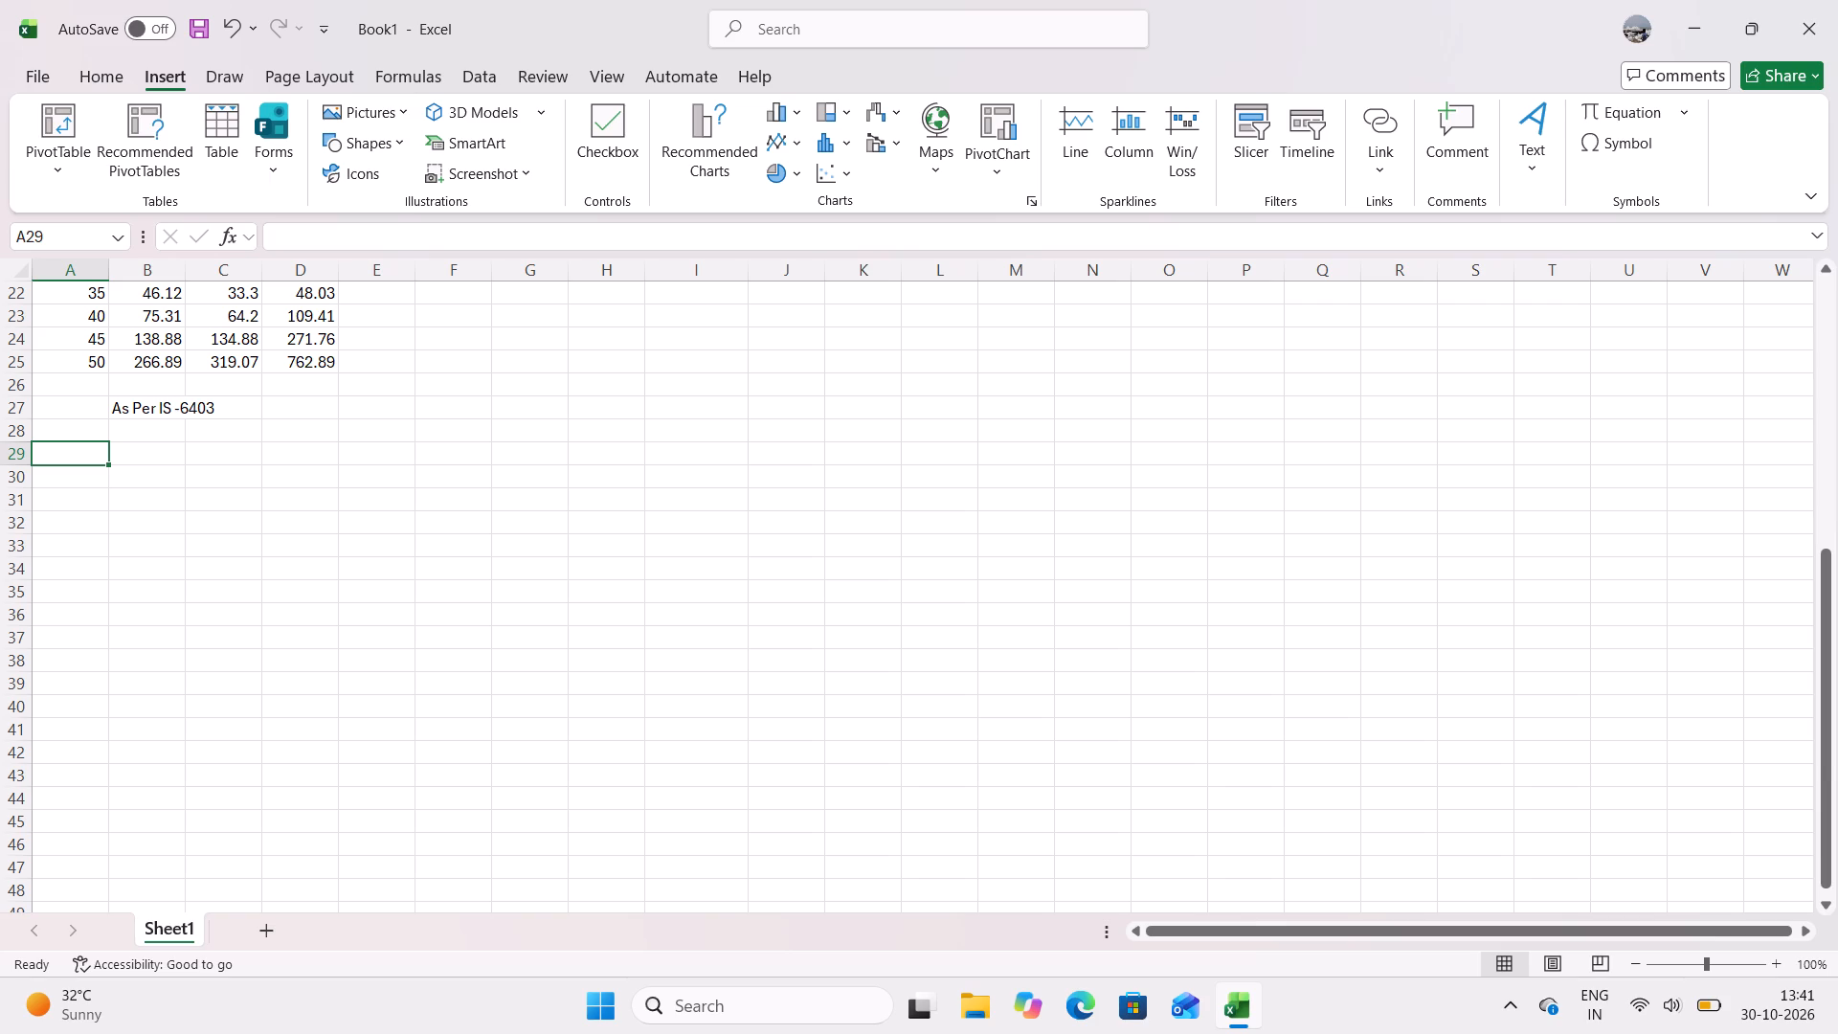
text(SH)
key(BackSpace)
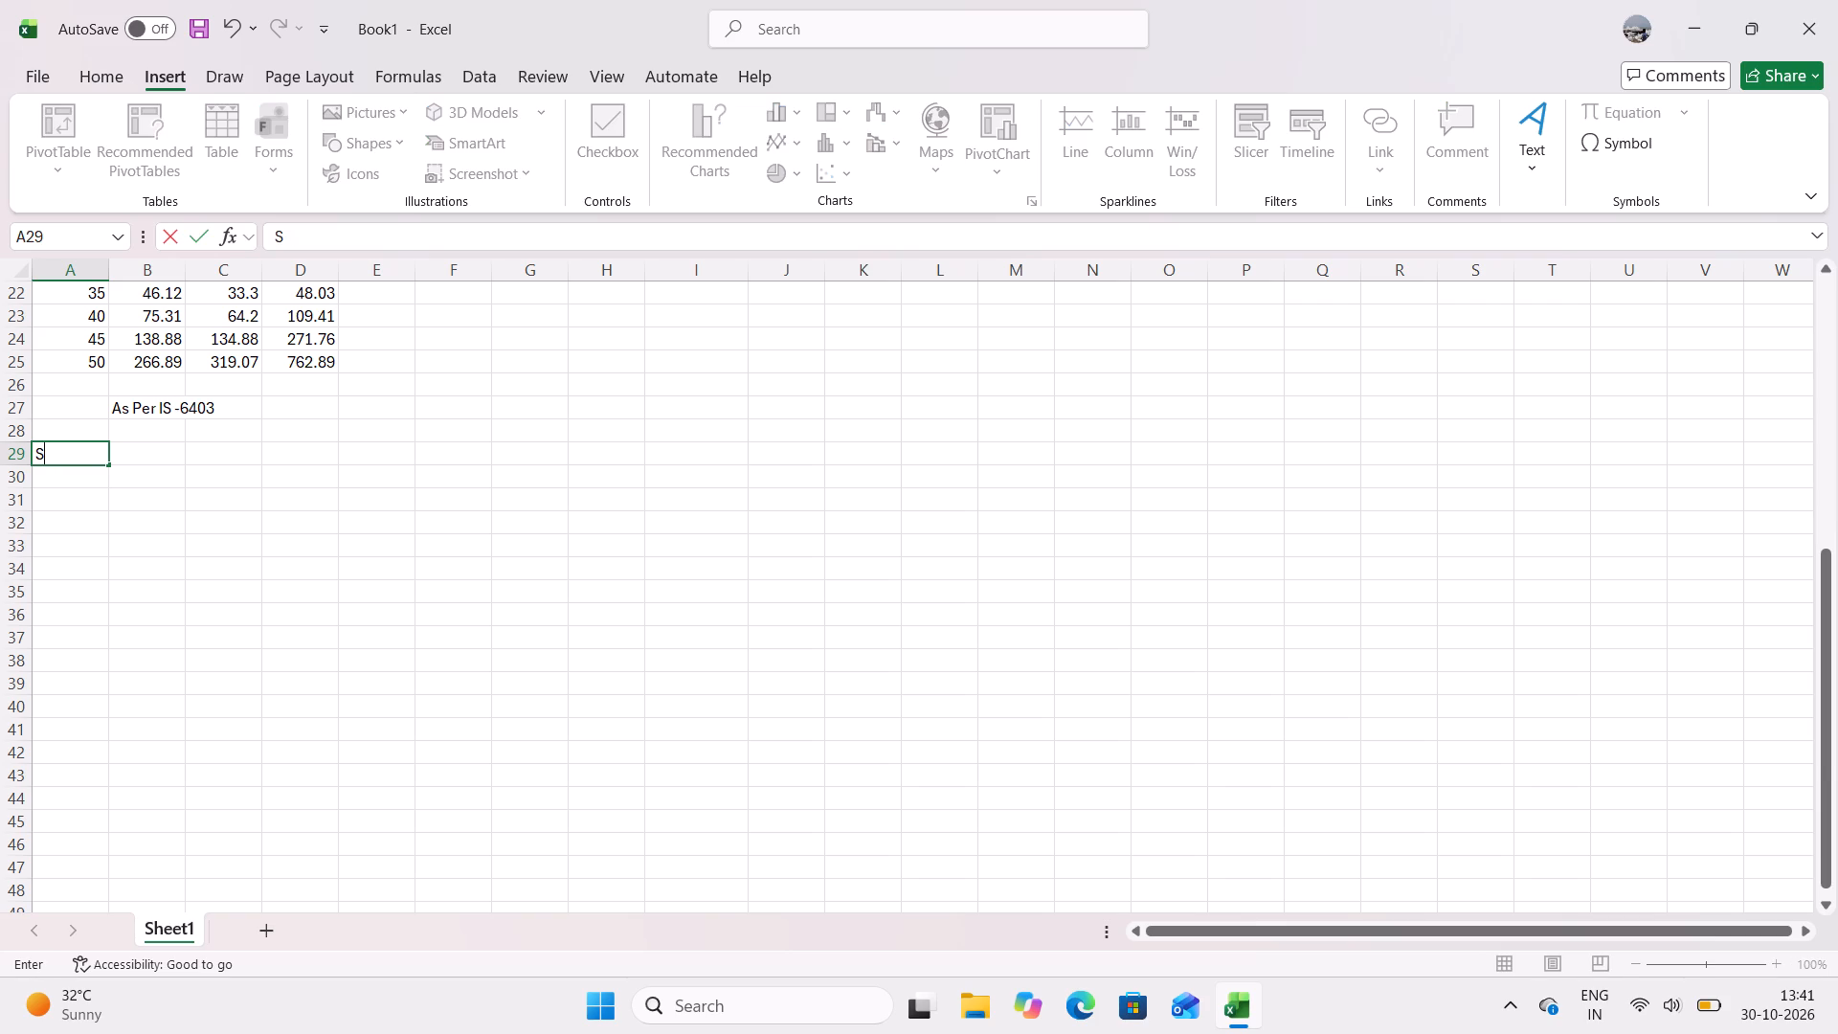
text(hap)
key(e)
key(space)
key(f)
text(ac)
text(tor)
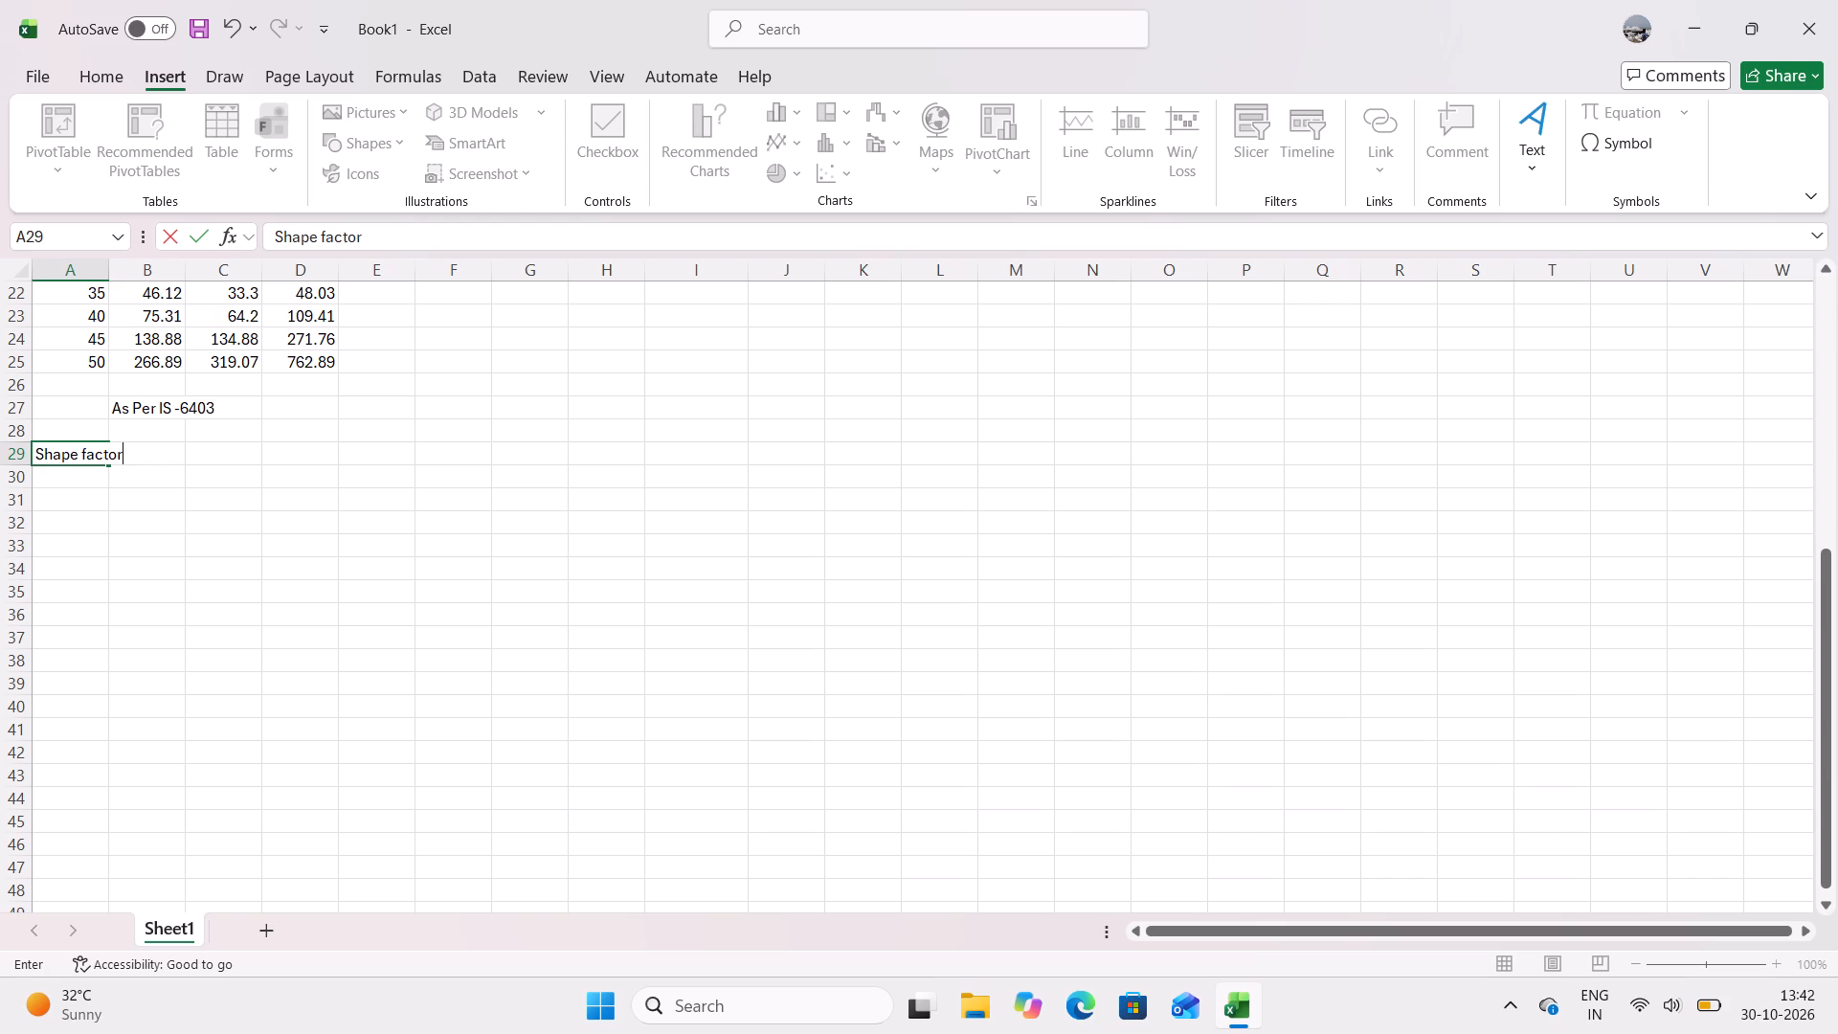